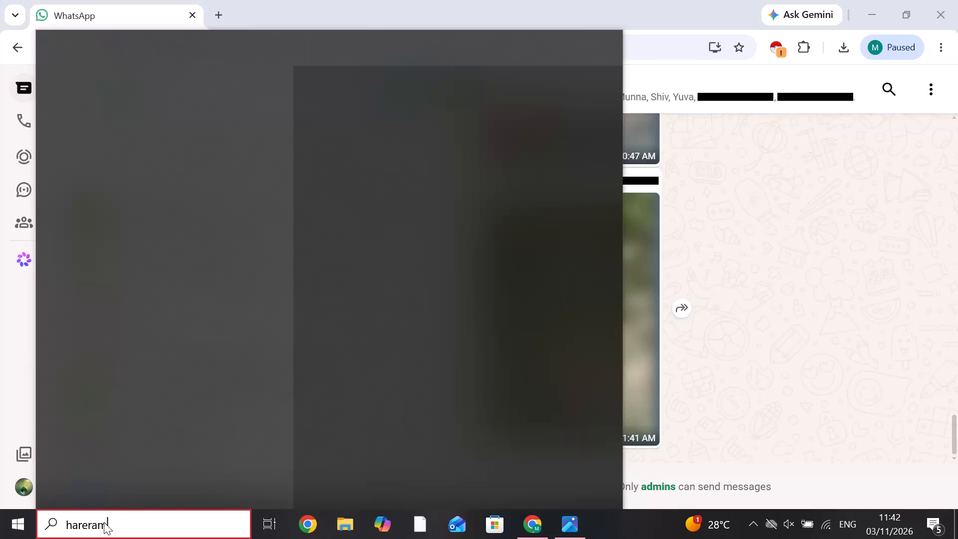
Open the Hareram workbook in Excel from the system search.
{"action": "key", "text": "Return"}
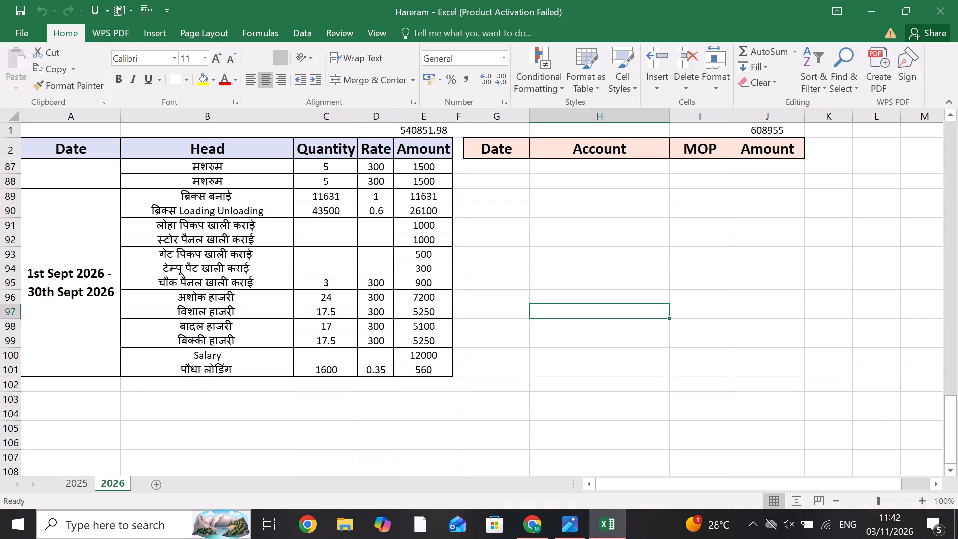
Check the sum of the work amounts for 16th July 26 - 31st July 26 on the 2026 sheet, dismissing the activation wizard.
{"action": "scroll", "coordinate": [156, 417], "scroll_direction": "up", "scroll_amount": 2}
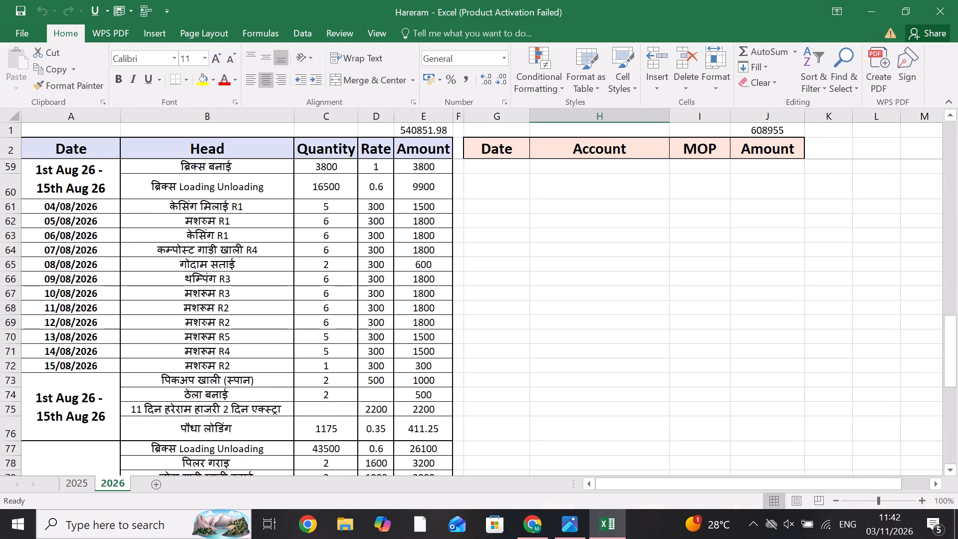
{"action": "scroll", "coordinate": [348, 380], "scroll_direction": "up", "scroll_amount": 1}
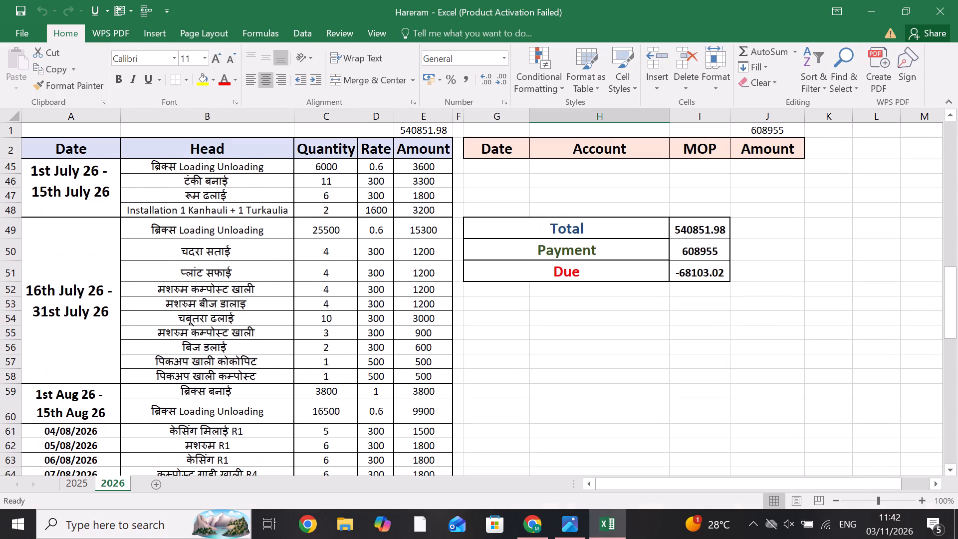
{"action": "left_click_drag", "start_coordinate": [416, 230], "coordinate": [425, 379]}
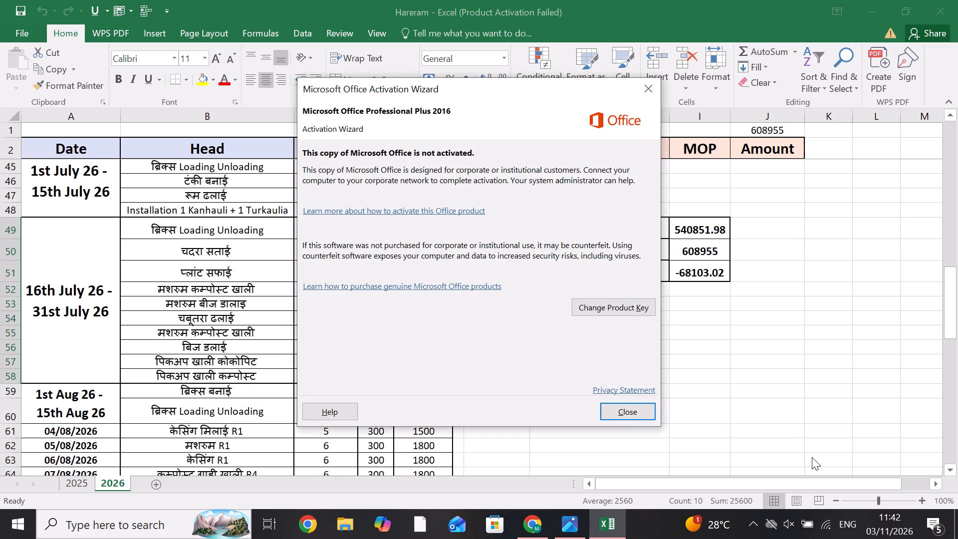
{"action": "left_click", "coordinate": [638, 413]}
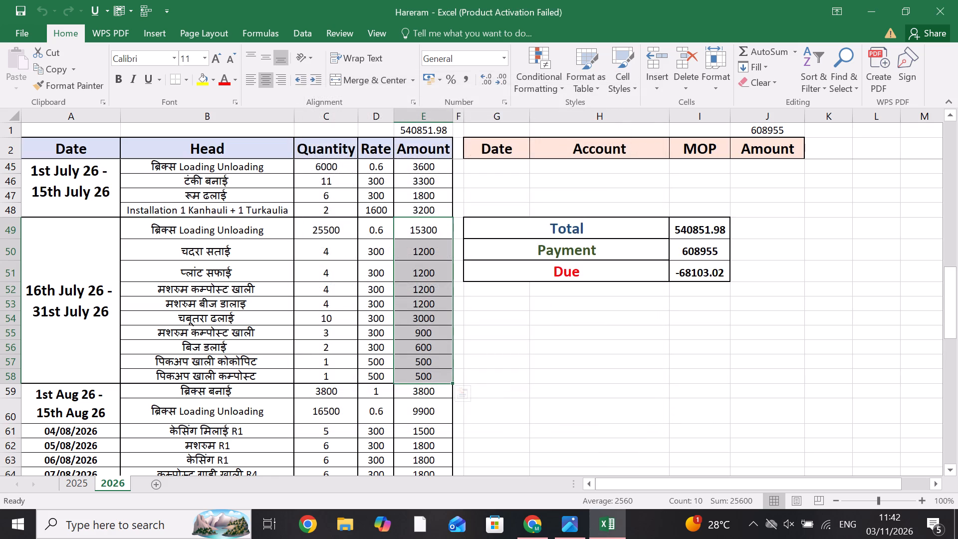
Check the sum of the payment amounts dated 27/07/2026 and 31/07/2026.
{"action": "scroll", "coordinate": [824, 397], "scroll_direction": "up", "scroll_amount": 1}
{"action": "scroll", "coordinate": [704, 377], "scroll_direction": "up", "scroll_amount": 1}
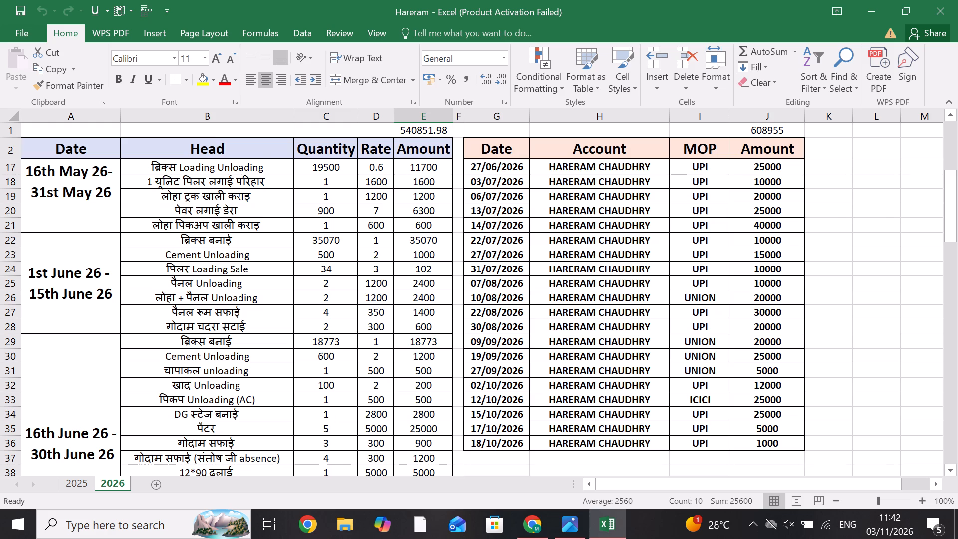
{"action": "left_click_drag", "start_coordinate": [757, 254], "coordinate": [760, 268]}
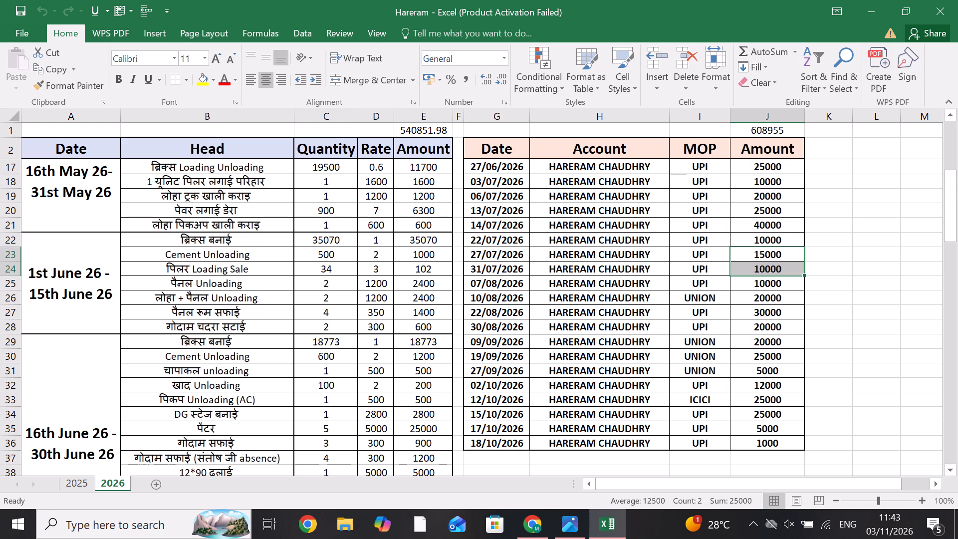
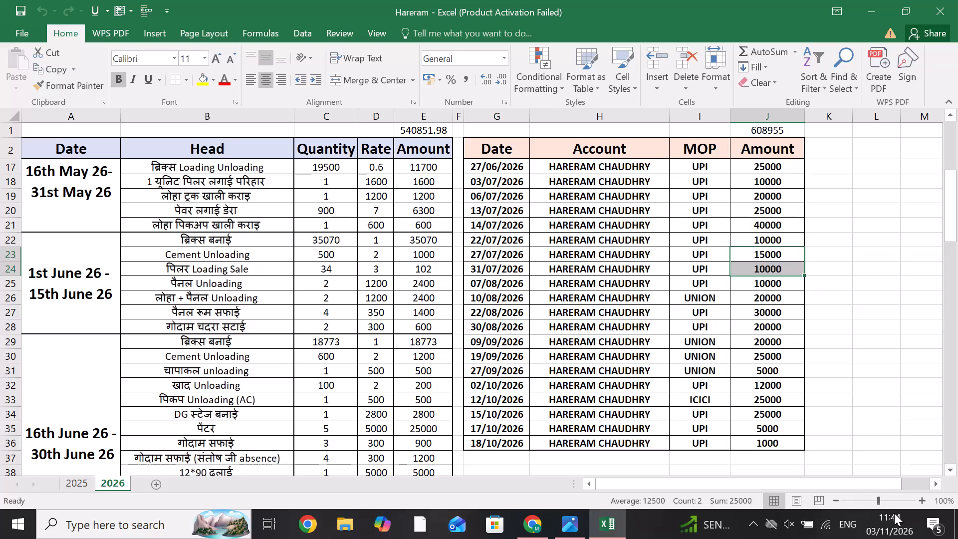
Bring up July 2026 in the system calendar to check the weekdays of the late-July payment dates.
{"action": "left_click", "coordinate": [893, 538]}
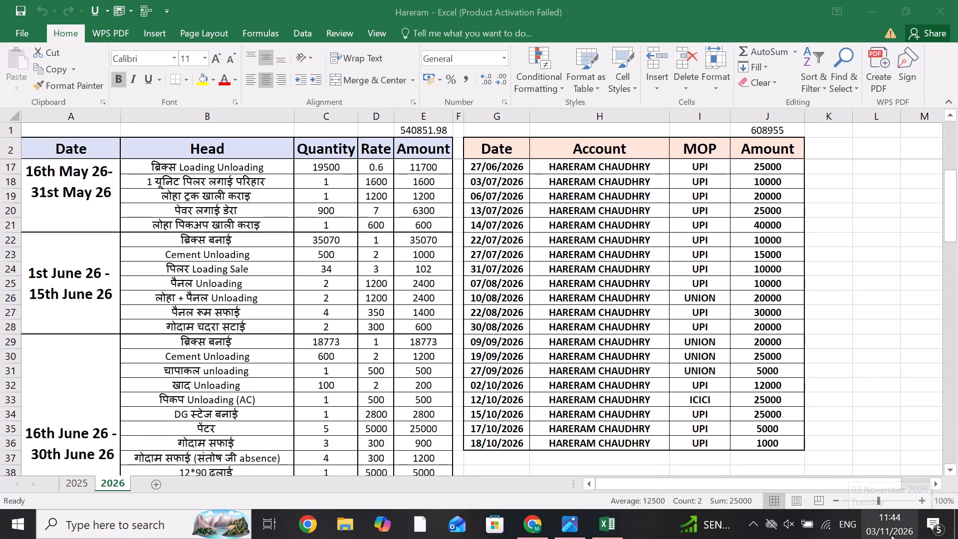
{"action": "left_click", "coordinate": [891, 535]}
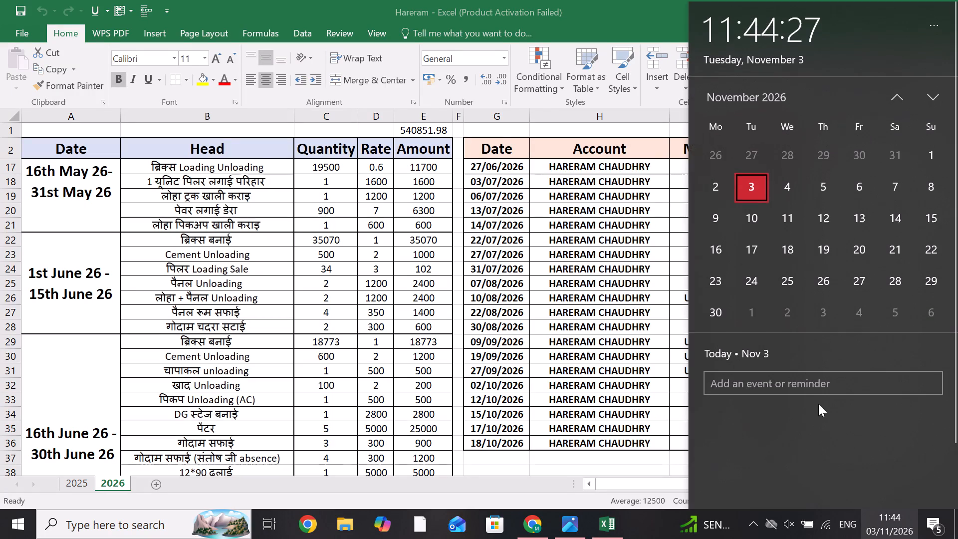
{"action": "left_click", "coordinate": [894, 99]}
{"action": "left_click", "coordinate": [894, 99]}
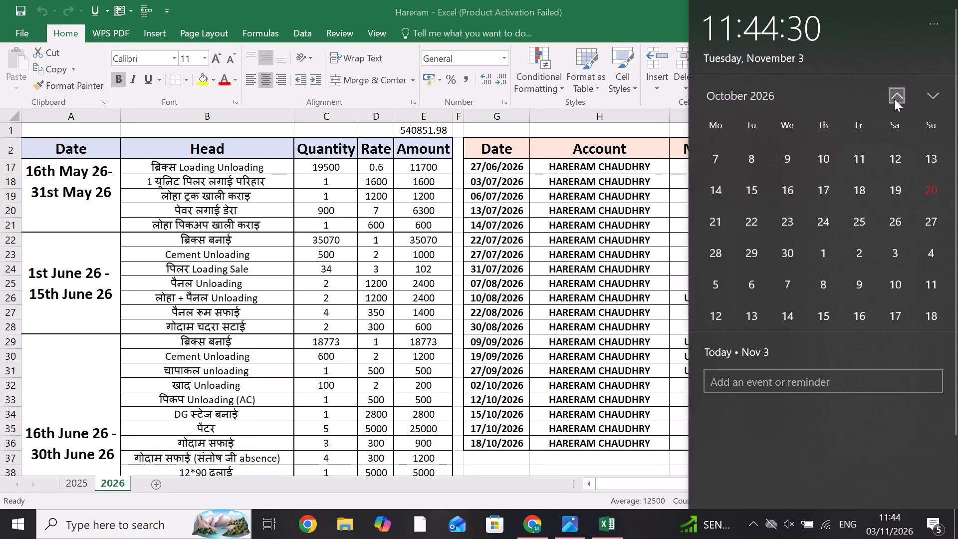
{"action": "left_click", "coordinate": [894, 99]}
{"action": "left_click", "coordinate": [894, 99]}
{"action": "left_click", "coordinate": [894, 99]}
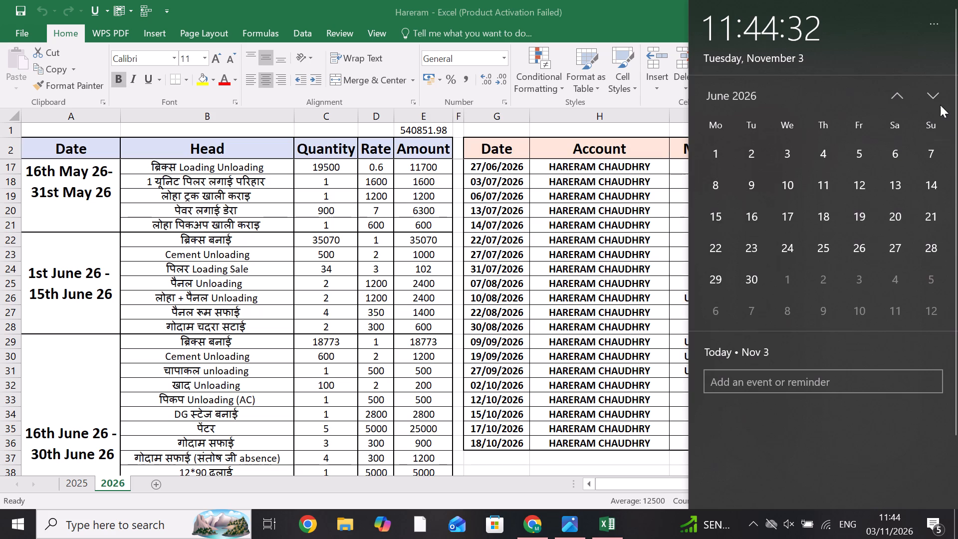
{"action": "left_click", "coordinate": [934, 104]}
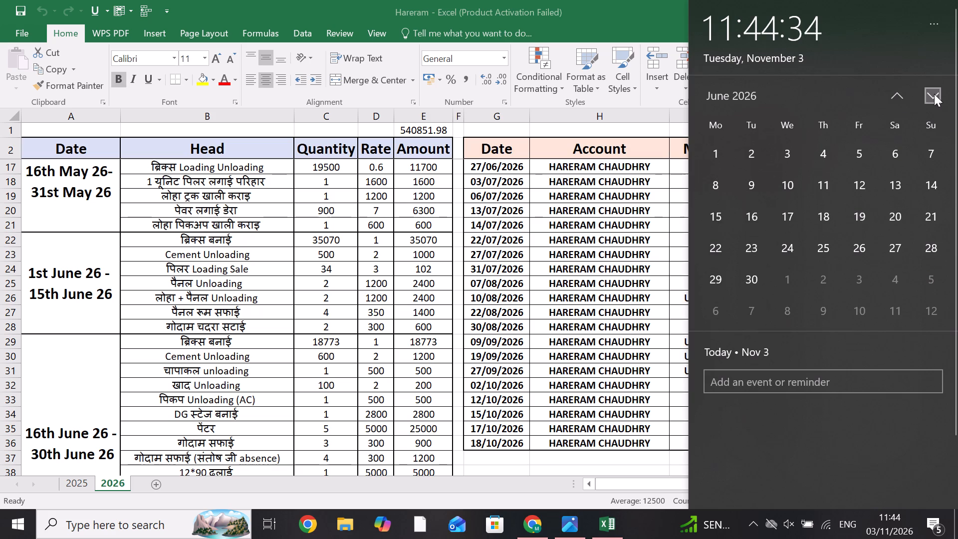
{"action": "left_click", "coordinate": [934, 94]}
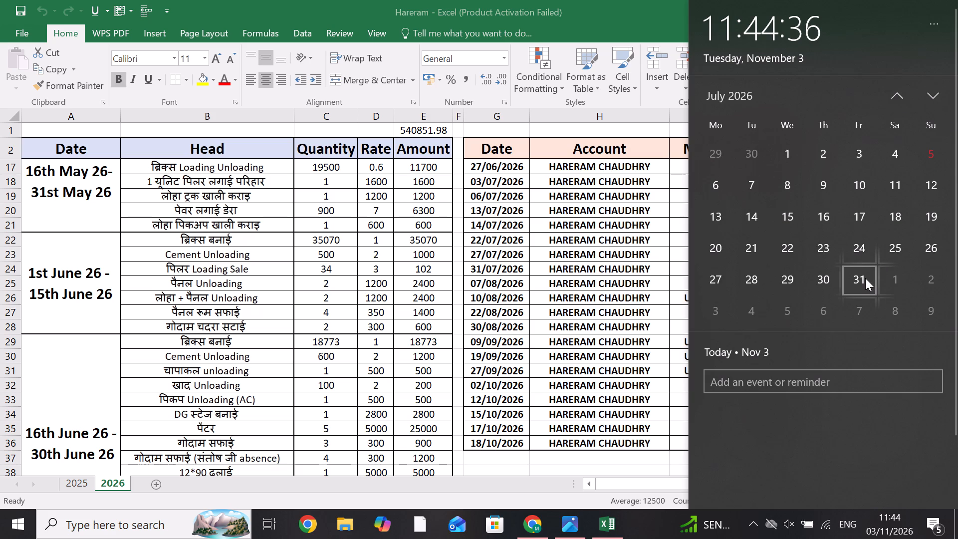
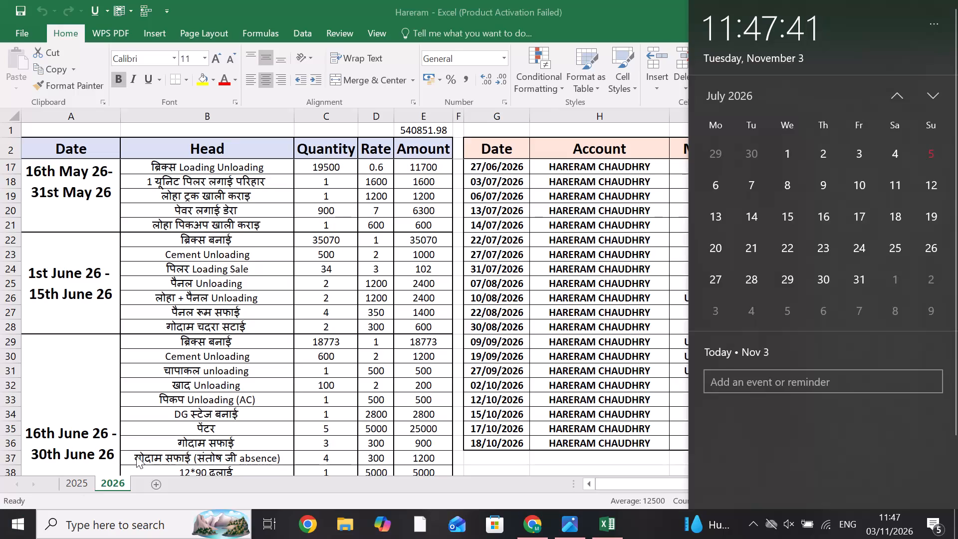
Insert a blank row between the Salary and पौधा लोडिंग entries of the 1st Sept 2026 - 30th Sept 2026 period.
{"action": "scroll", "coordinate": [253, 354], "scroll_direction": "down", "scroll_amount": 2}
{"action": "scroll", "coordinate": [311, 350], "scroll_direction": "down", "scroll_amount": 1}
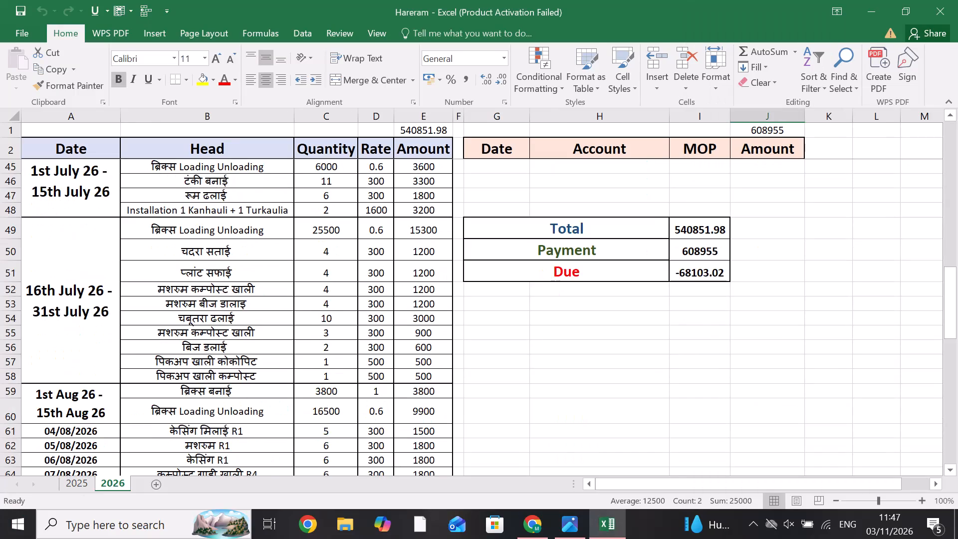
{"action": "scroll", "coordinate": [309, 350], "scroll_direction": "down", "scroll_amount": 2}
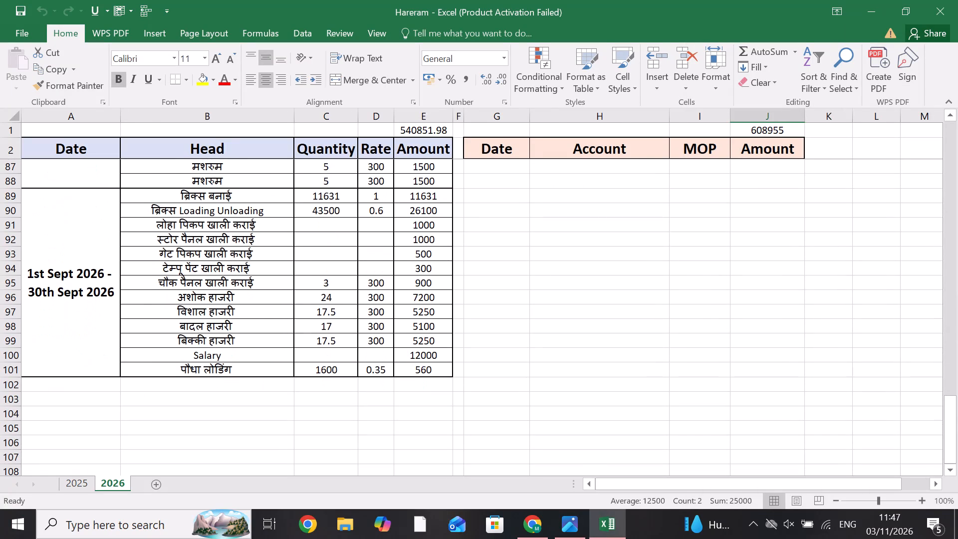
{"action": "left_click", "coordinate": [252, 355]}
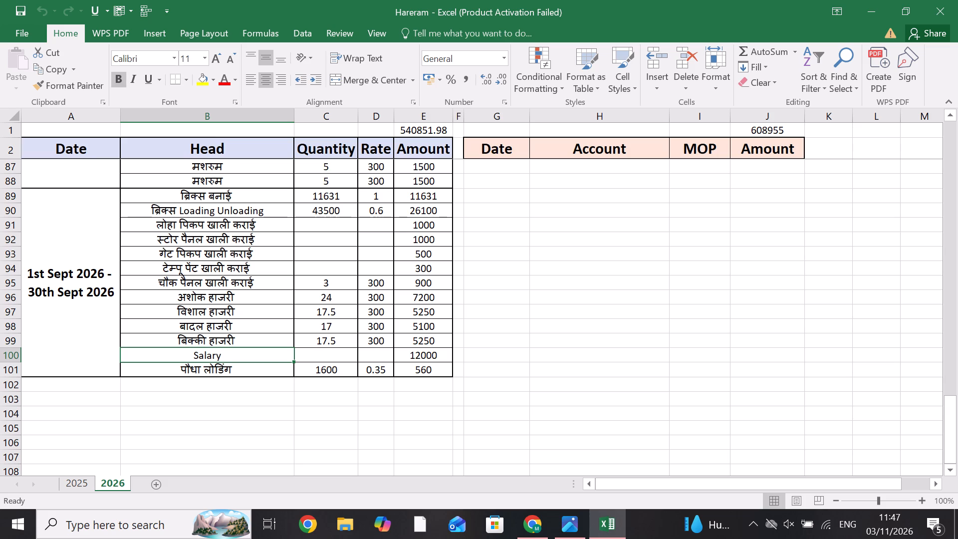
{"action": "left_click", "coordinate": [0, 372]}
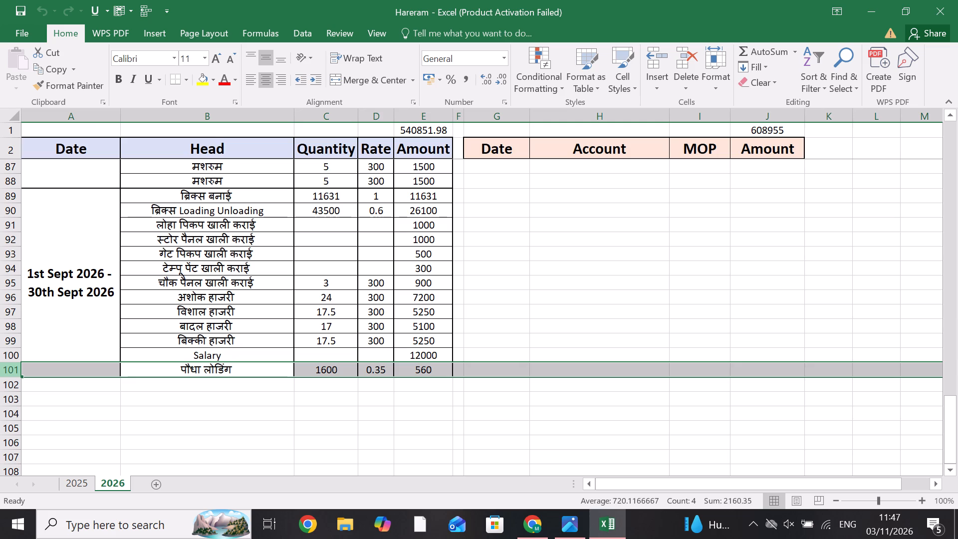
{"action": "key", "text": "ctrl+equal"}
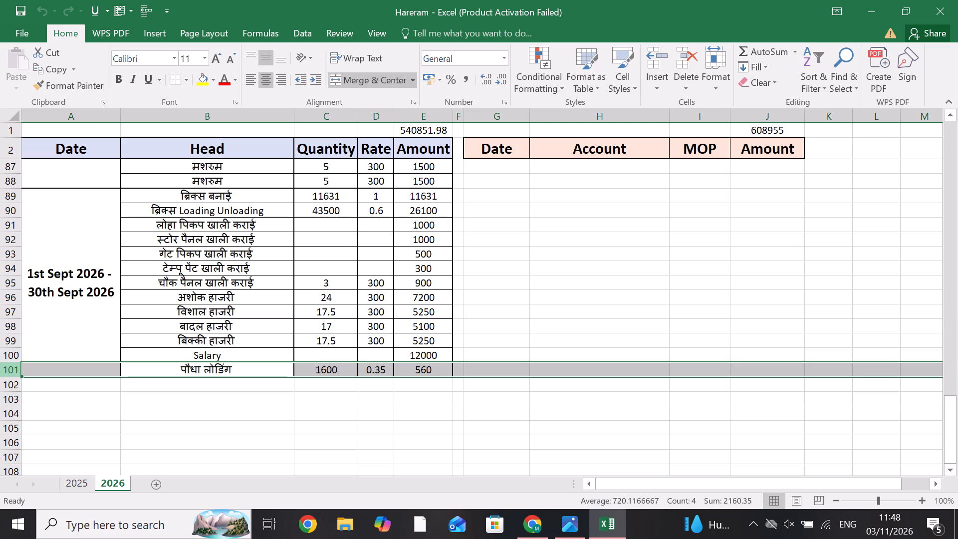
{"action": "key", "text": "ctrl+shift+equal"}
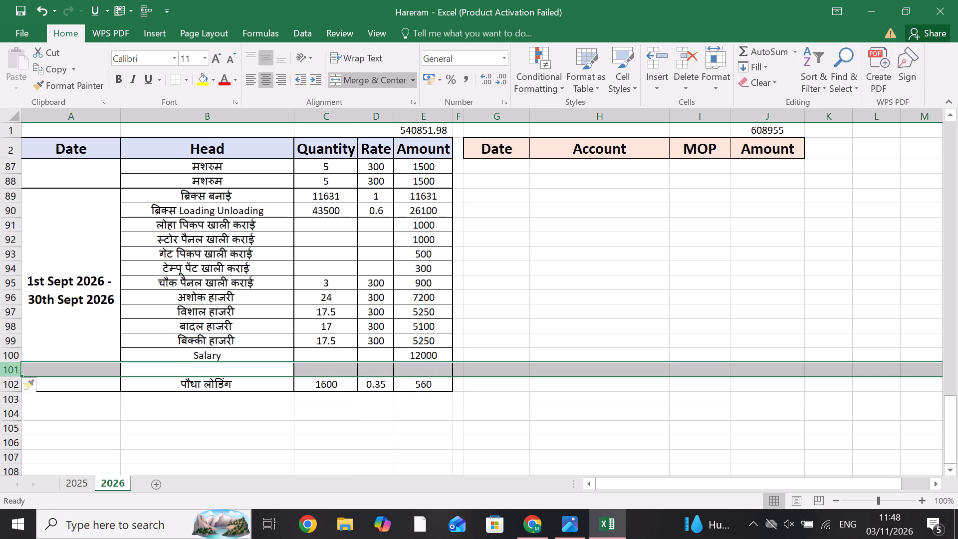
Look through the July and August work entries, including how the earlier installation entry was written.
{"action": "scroll", "coordinate": [145, 330], "scroll_direction": "up", "scroll_amount": 1}
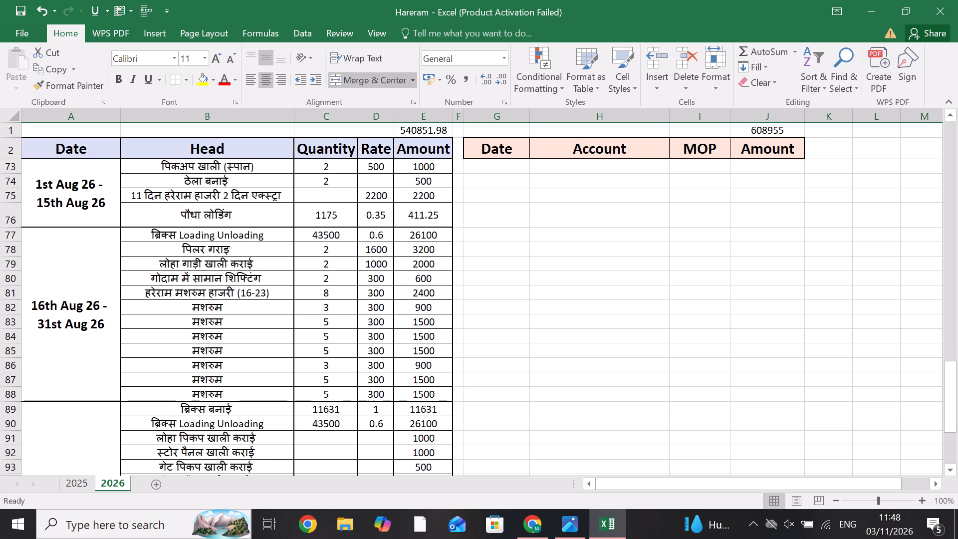
{"action": "scroll", "coordinate": [277, 232], "scroll_direction": "down", "scroll_amount": 1}
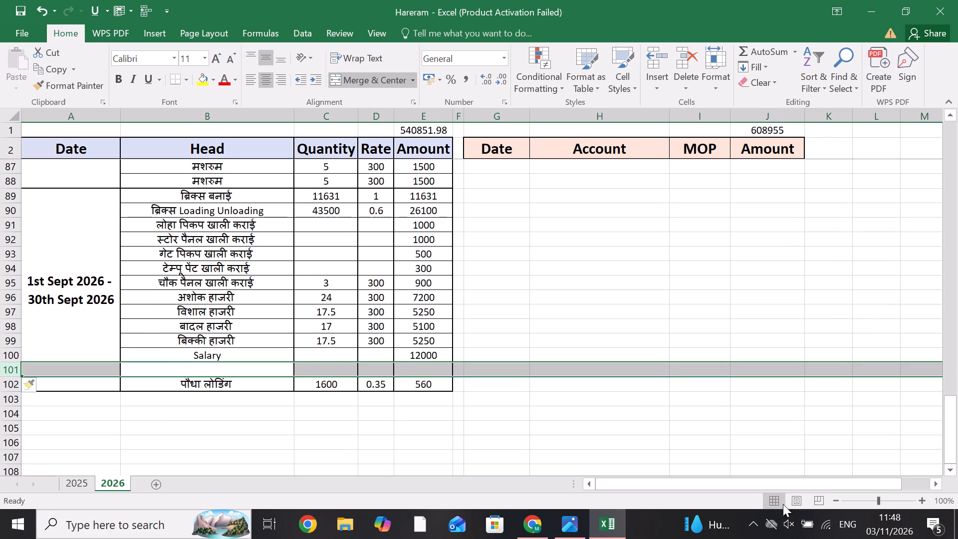
{"action": "scroll", "coordinate": [274, 296], "scroll_direction": "up", "scroll_amount": 3}
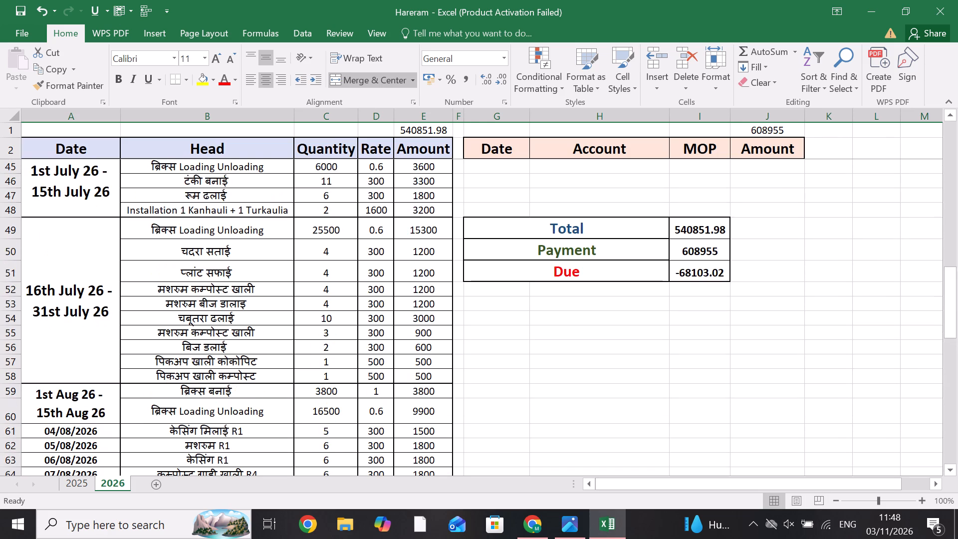
{"action": "scroll", "coordinate": [275, 295], "scroll_direction": "down", "scroll_amount": 1}
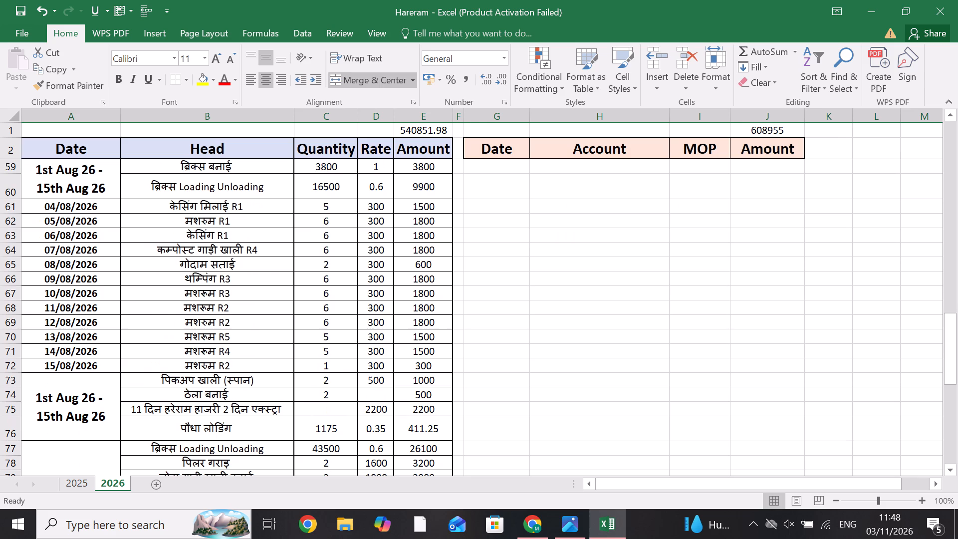
{"action": "scroll", "coordinate": [275, 295], "scroll_direction": "up", "scroll_amount": 1}
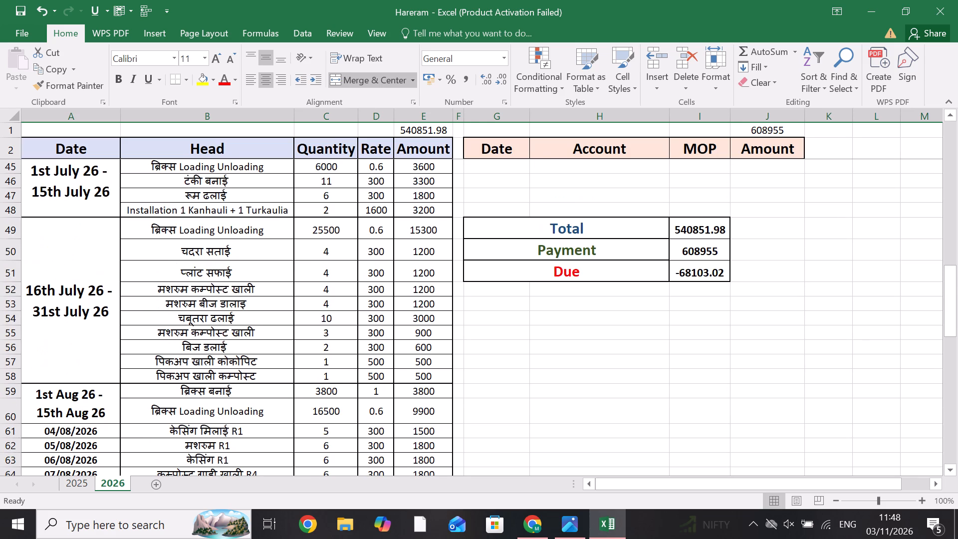
{"action": "scroll", "coordinate": [275, 295], "scroll_direction": "up", "scroll_amount": 1}
{"action": "scroll", "coordinate": [275, 295], "scroll_direction": "down", "scroll_amount": 1}
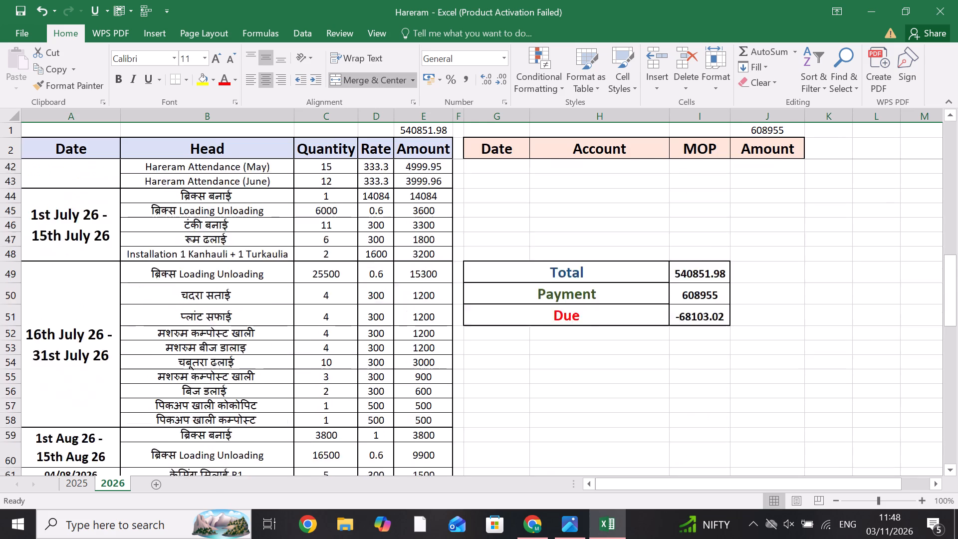
{"action": "scroll", "coordinate": [275, 295], "scroll_direction": "down", "scroll_amount": 2}
{"action": "scroll", "coordinate": [258, 335], "scroll_direction": "down", "scroll_amount": 1}
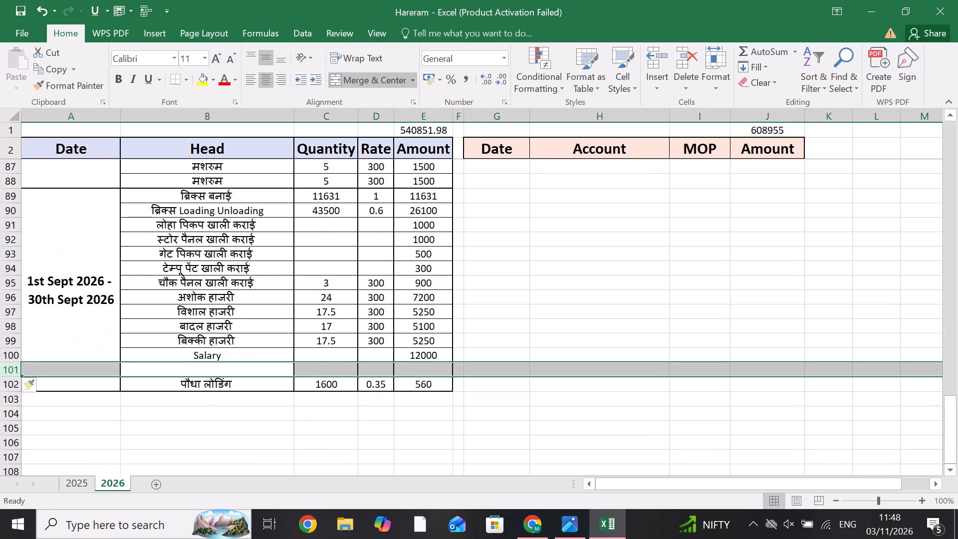
Enter the head "Installation 2 unit" in the new blank row below Salary.
{"action": "left_click", "coordinate": [190, 364]}
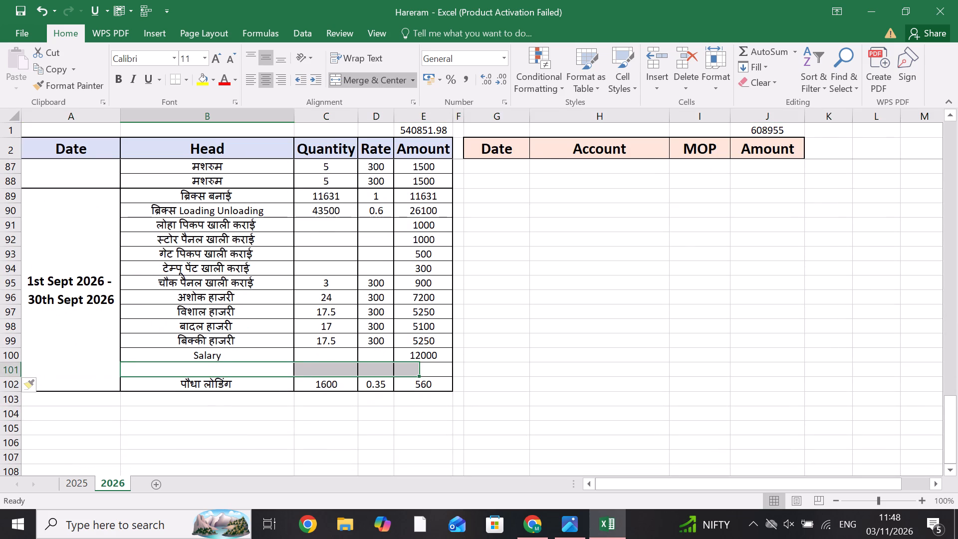
{"action": "type", "text": "In"}
{"action": "type", "text": "sta"}
{"action": "type", "text": "llation"}
{"action": "key", "text": "space"}
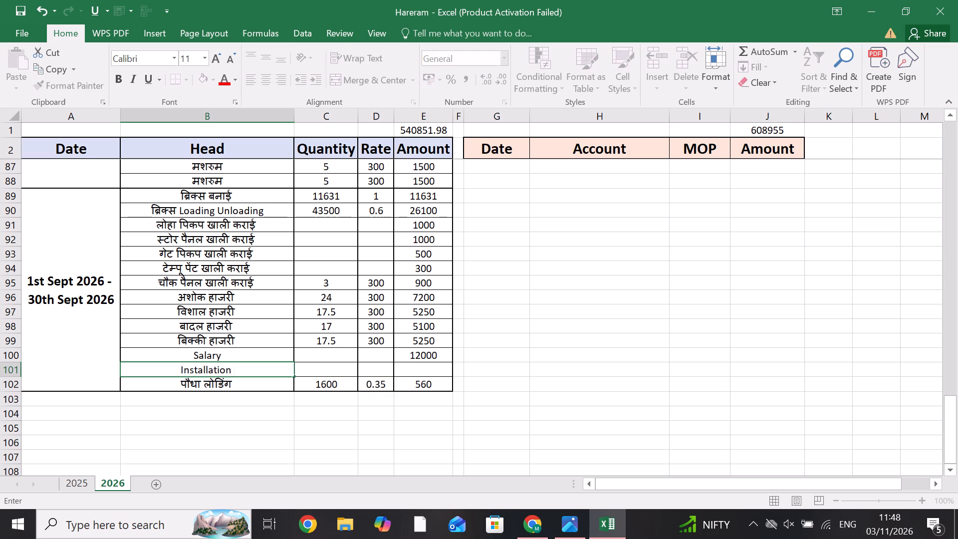
{"action": "key", "text": "2"}
{"action": "key", "text": "space"}
{"action": "type", "text": "unit"}
{"action": "key", "text": "space"}
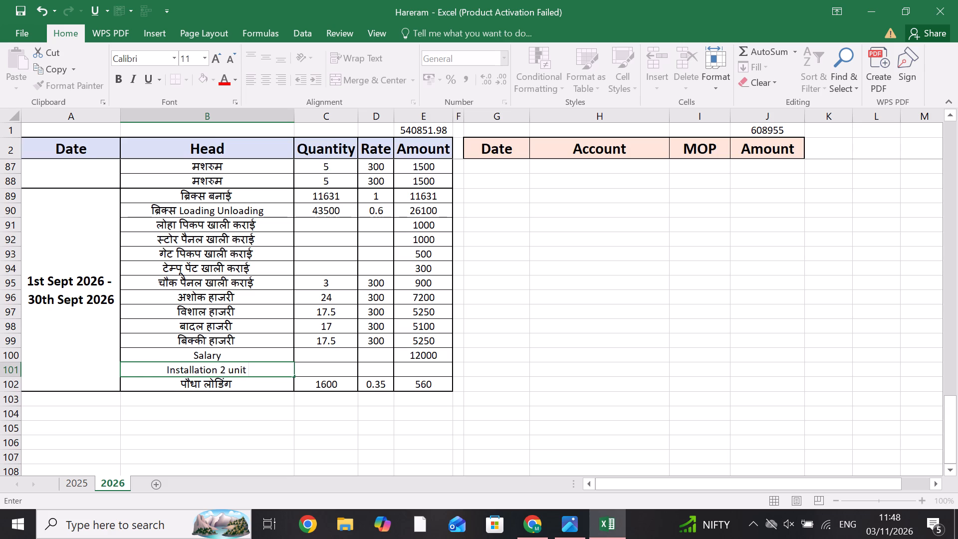
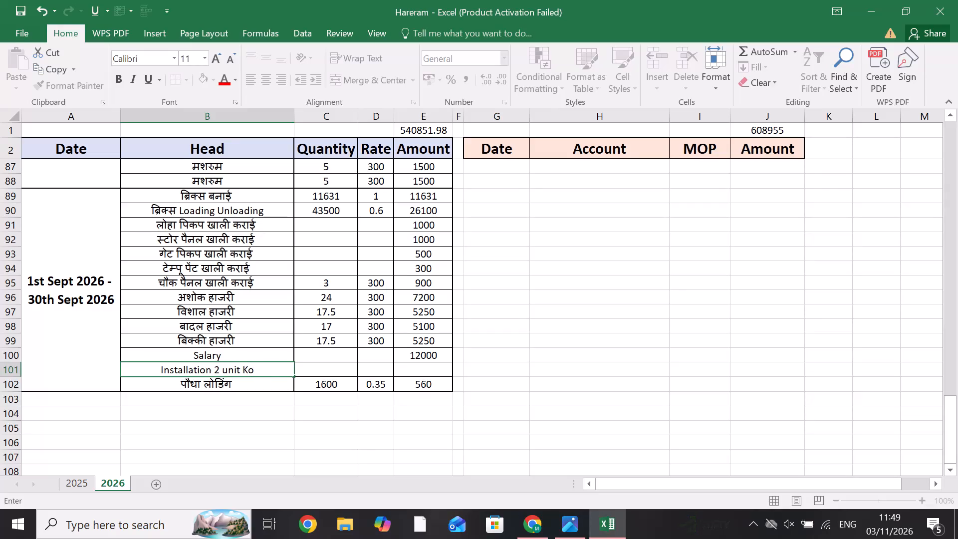
Complete the head of the new row below Salary as "Installation 2 unit Koari".
{"action": "type", "text": "ari"}
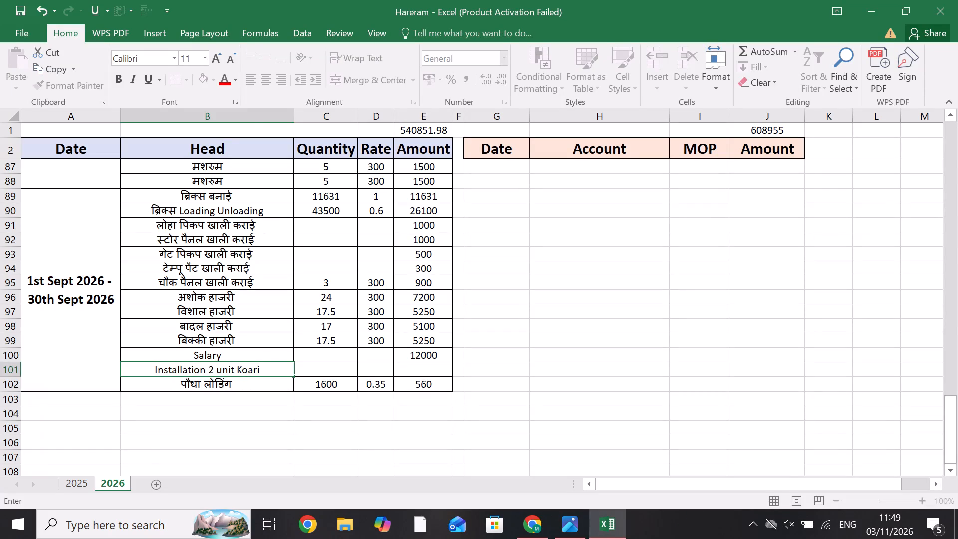
{"action": "key", "text": "Right"}
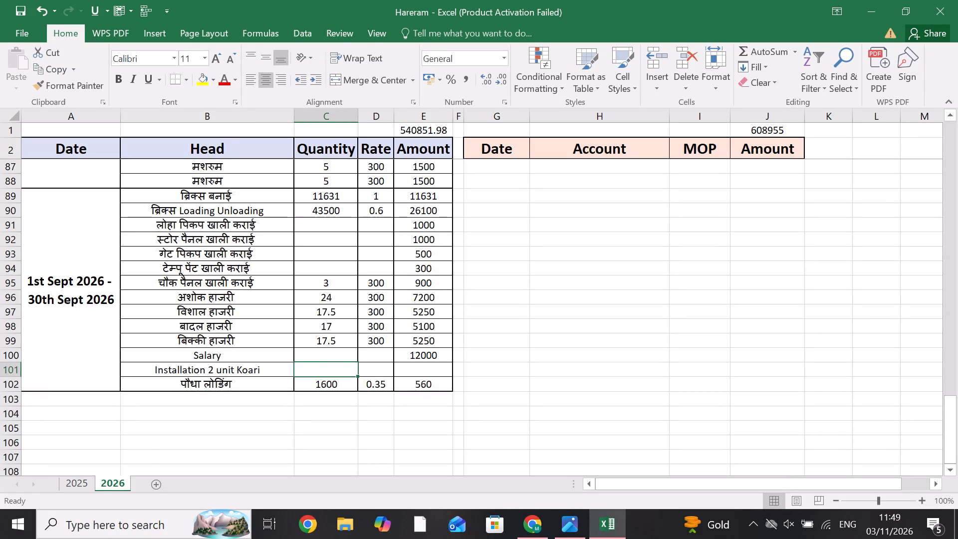
Enter quantity 2 and rate 1600 for the Installation 2 unit Koari entry.
{"action": "key", "text": "2"}
{"action": "key", "text": "Right"}
{"action": "type", "text": "16"}
{"action": "type", "text": "00"}
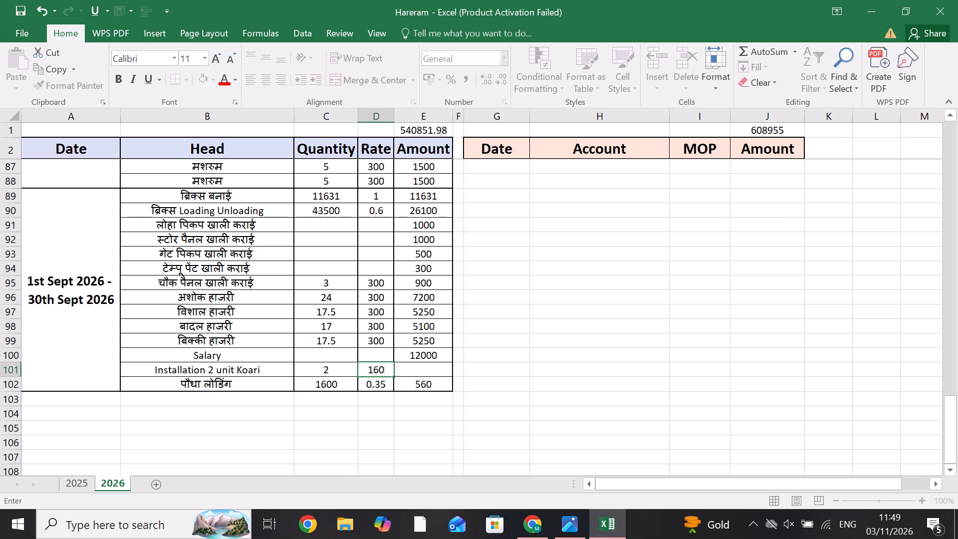
{"action": "key", "text": "Right"}
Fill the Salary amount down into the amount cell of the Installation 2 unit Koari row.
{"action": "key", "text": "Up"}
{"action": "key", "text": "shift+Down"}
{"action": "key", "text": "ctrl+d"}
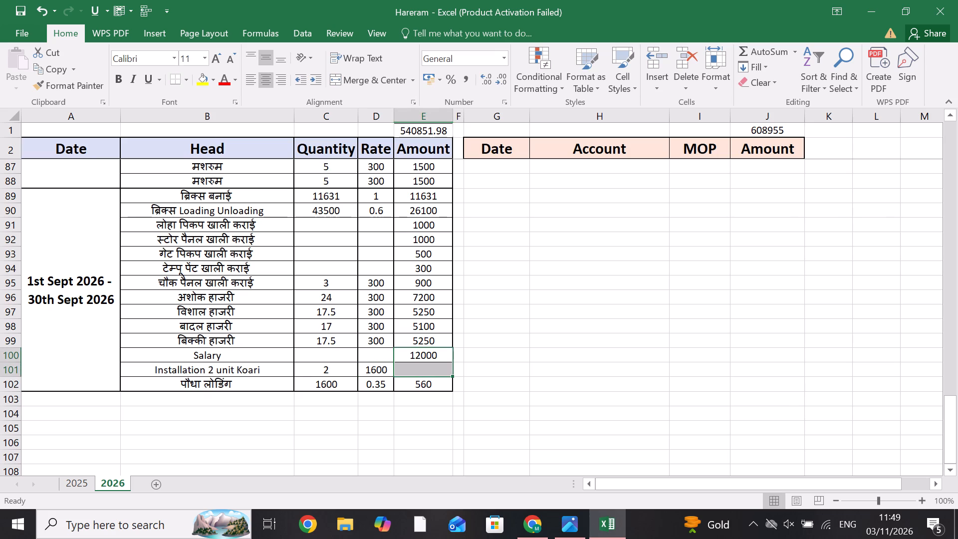
Enter a formula in the installation row's amount cell that multiplies its rate by its quantity.
{"action": "key", "text": "Down"}
{"action": "key", "text": "equal"}
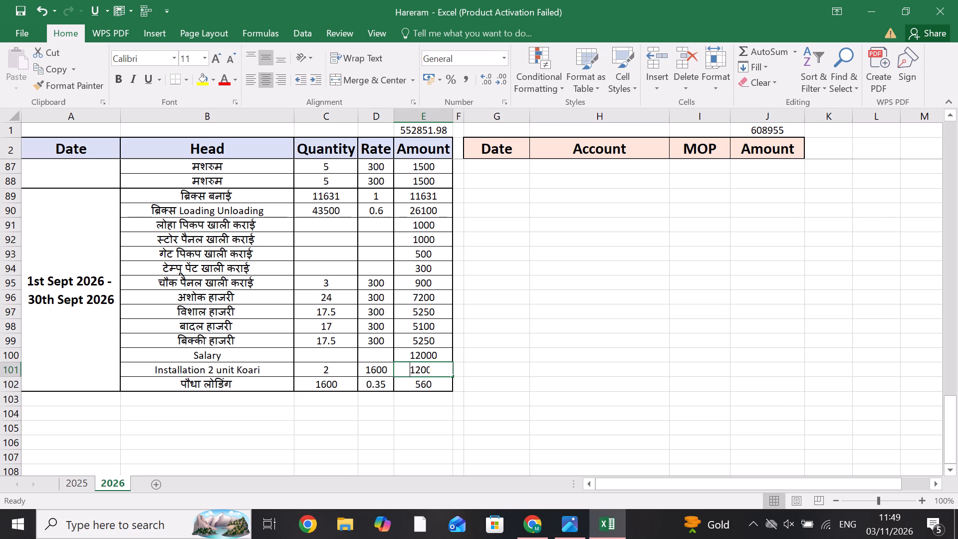
{"action": "key", "text": "Left"}
{"action": "key", "text": "shift+asterisk"}
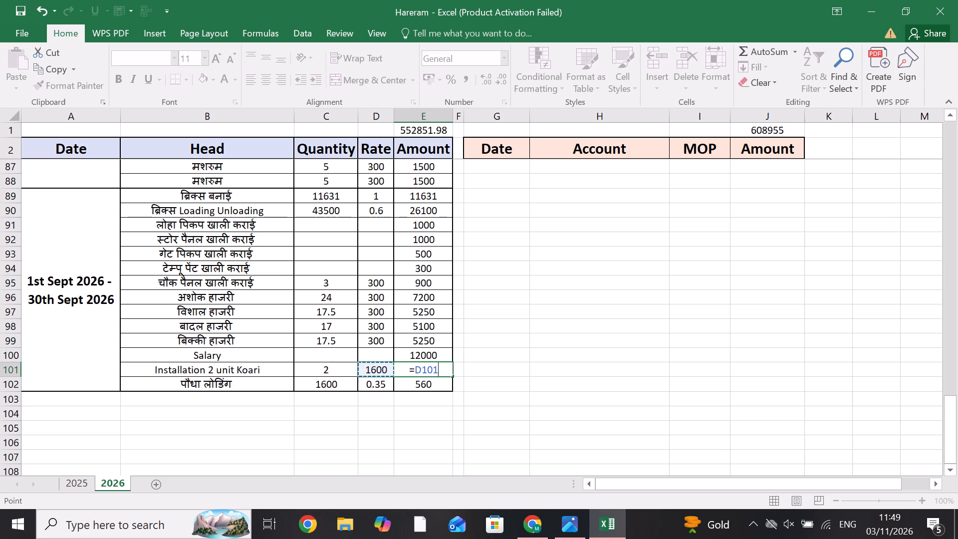
{"action": "key", "text": "Left"}
{"action": "key", "text": "Left"}
{"action": "key", "text": "Return"}
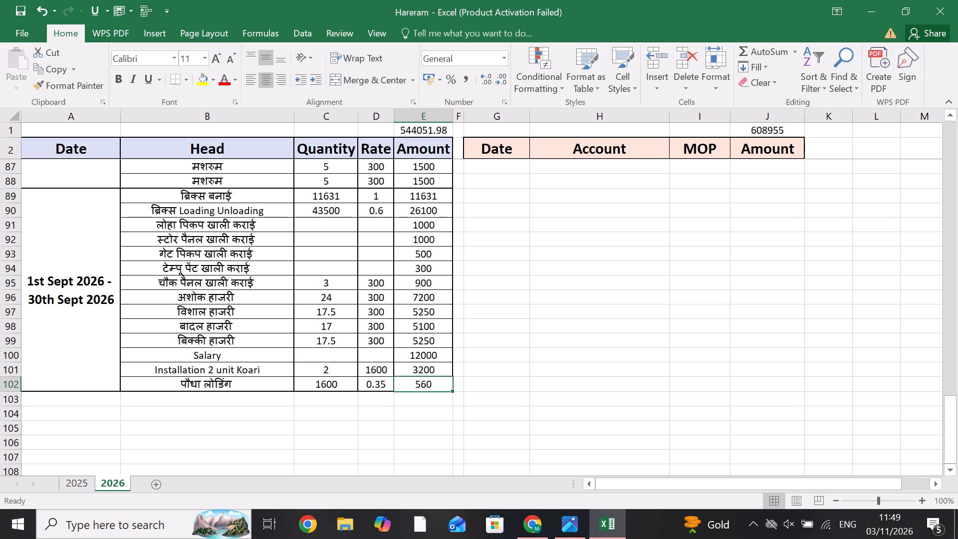
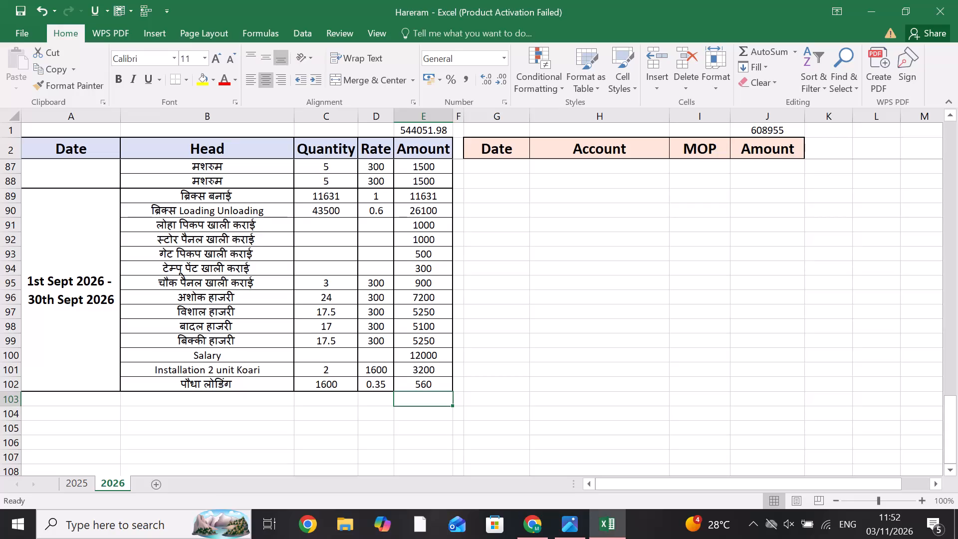
Select the first empty Date cell directly below the 1st Sept 2026 - 30th Sept 2026 block.
{"action": "key", "text": "Down"}
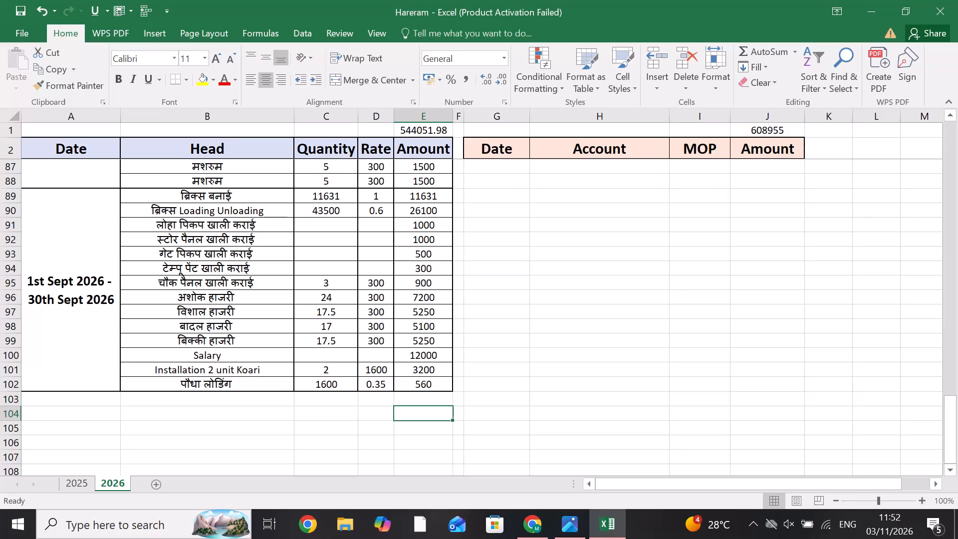
{"action": "key", "text": "Left"}
{"action": "key", "text": "Left"}
{"action": "key", "text": "Left"}
{"action": "key", "text": "Left"}
{"action": "key", "text": "Left"}
{"action": "key", "text": "Up"}
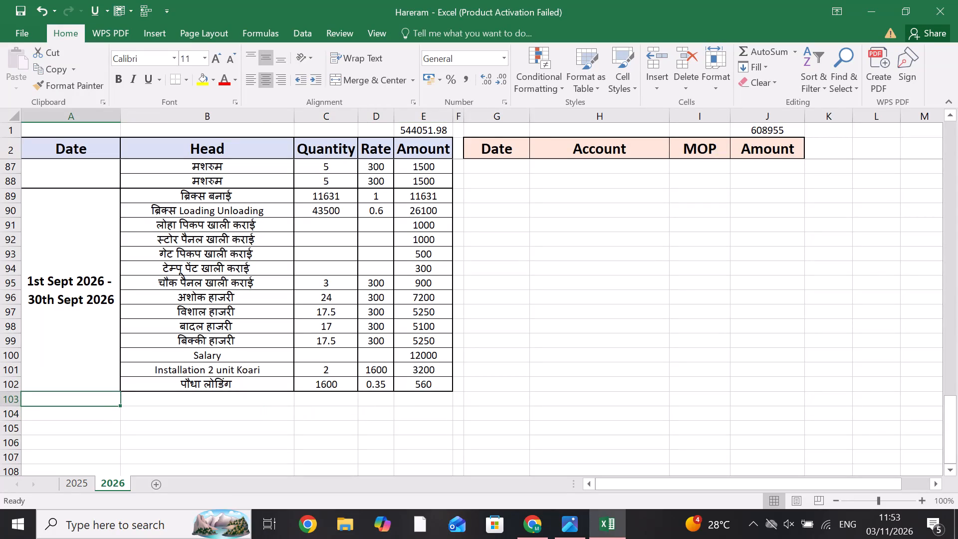
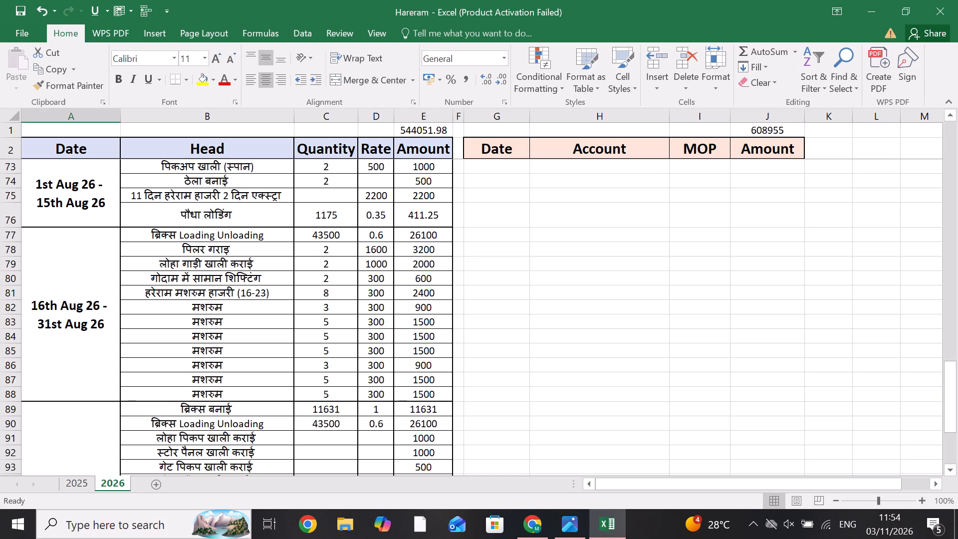
Select all Amount cells of the 1st Aug 26 - 15th Aug 26 period, E59 through E76, to check their sum.
{"action": "scroll", "coordinate": [365, 210], "scroll_direction": "up", "scroll_amount": 1}
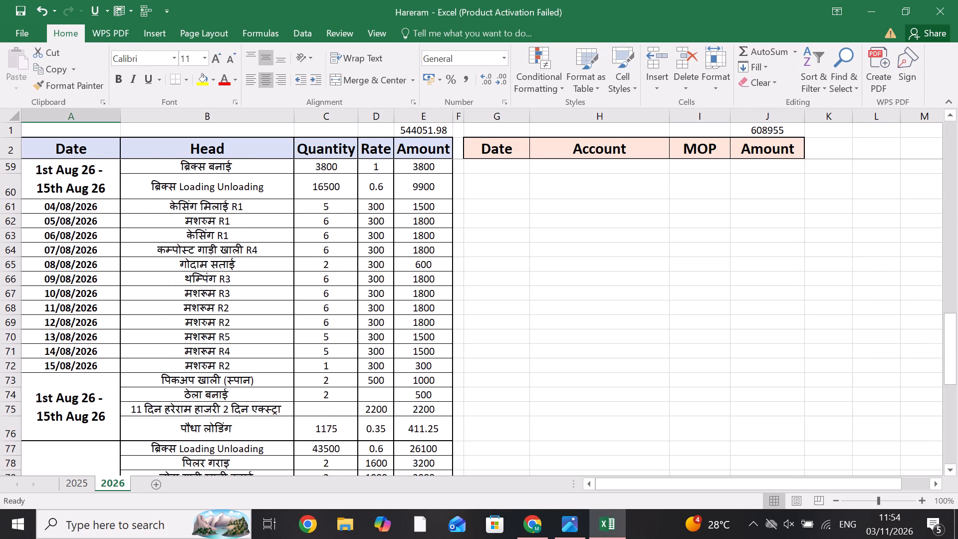
{"action": "left_click_drag", "start_coordinate": [420, 166], "coordinate": [430, 163]}
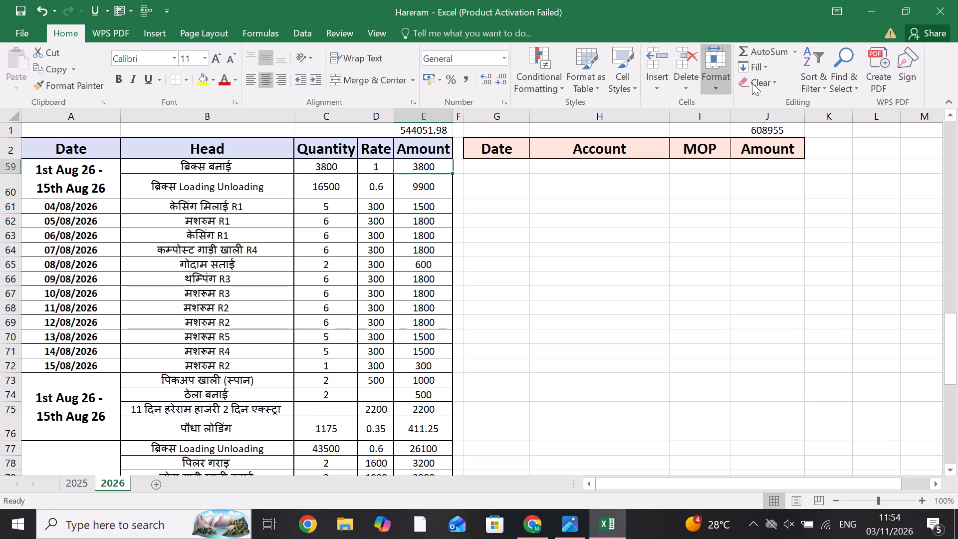
{"action": "key", "text": "Up"}
{"action": "key", "text": "Down"}
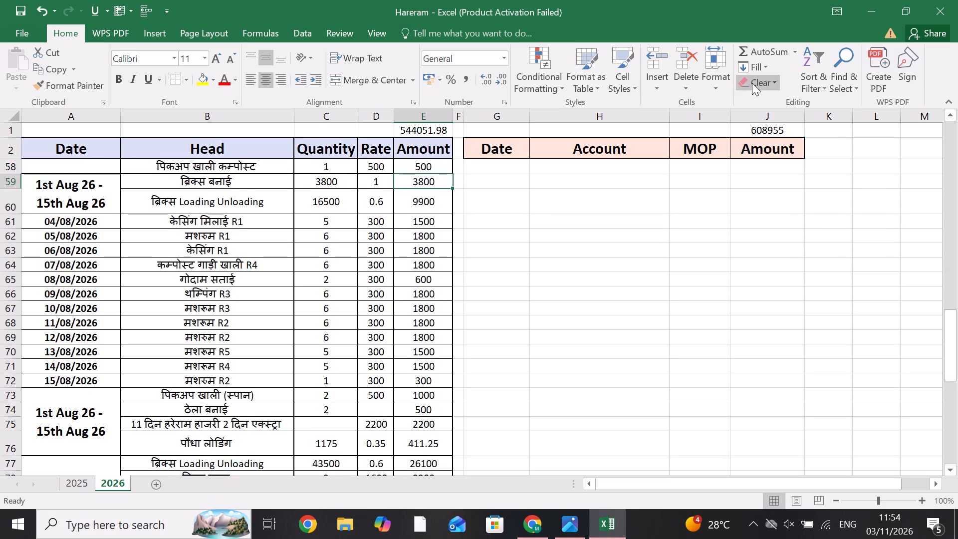
{"action": "key", "text": "shift+Down"}
{"action": "key", "text": "shift+Down"}
{"action": "key", "text": "shift+Down"}
{"action": "key", "text": "shift+Down"}
{"action": "key", "text": "shift+Down"}
{"action": "key", "text": "shift+Down"}
{"action": "key", "text": "shift+Down"}
{"action": "key", "text": "shift+Down"}
{"action": "key", "text": "shift+Down"}
{"action": "key", "text": "shift+Down"}
{"action": "key", "text": "shift+Down"}
{"action": "key", "text": "shift+Down"}
{"action": "key", "text": "shift+Down"}
{"action": "key", "text": "shift+Down"}
{"action": "key", "text": "shift+Down"}
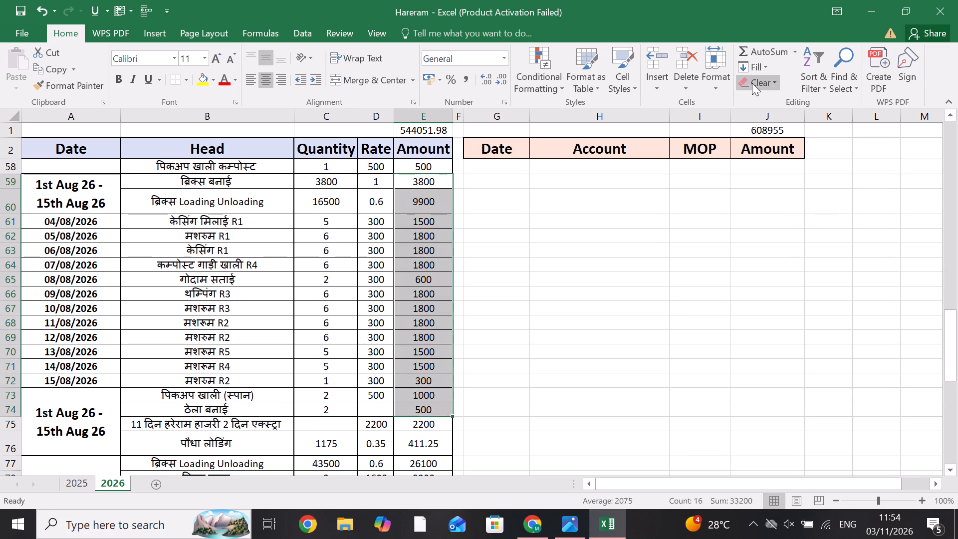
{"action": "key", "text": "shift+Down"}
{"action": "key", "text": "shift+Down"}
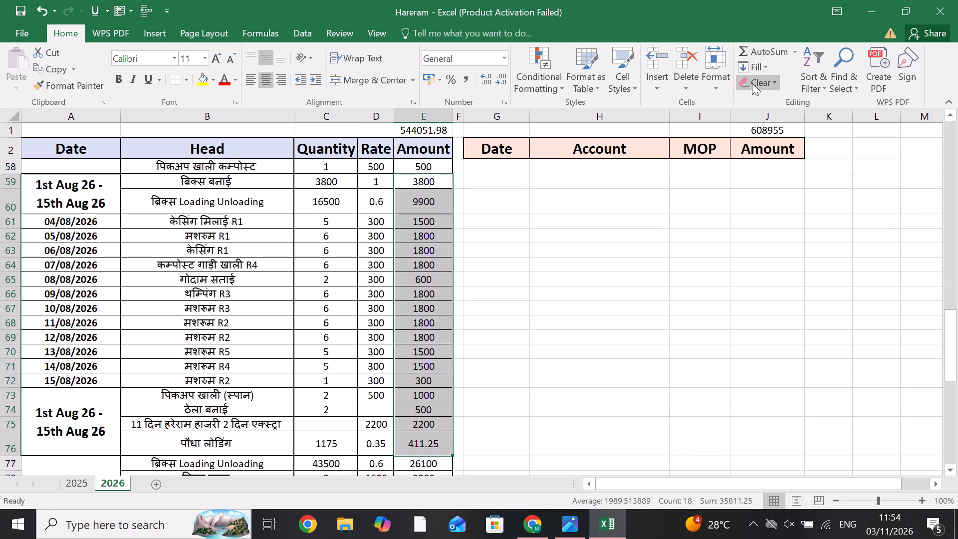
Select only the Amount cells of the 16th Aug 26 - 31st Aug 26 block, E77 through E88, to check their sum.
{"action": "key", "text": "Down"}
{"action": "key", "text": "Down"}
{"action": "key", "text": "Down"}
{"action": "key", "text": "Down"}
{"action": "key", "text": "Down"}
{"action": "key", "text": "Down"}
{"action": "key", "text": "Down"}
{"action": "key", "text": "Down"}
{"action": "key", "text": "Down"}
{"action": "key", "text": "Down"}
{"action": "key", "text": "Down"}
{"action": "key", "text": "Down"}
{"action": "key", "text": "Down"}
{"action": "key", "text": "Down"}
{"action": "key", "text": "Down"}
{"action": "key", "text": "Down"}
{"action": "key", "text": "Down"}
{"action": "key", "text": "Down"}
{"action": "key", "text": "Down"}
{"action": "key", "text": "Down"}
{"action": "key", "text": "Down"}
{"action": "key", "text": "Down"}
{"action": "key", "text": "Down"}
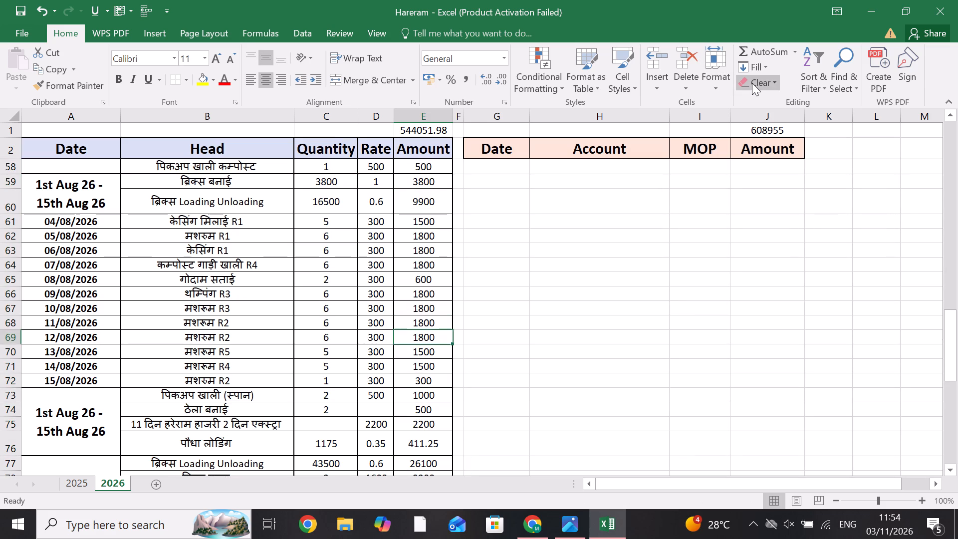
{"action": "key", "text": "Down"}
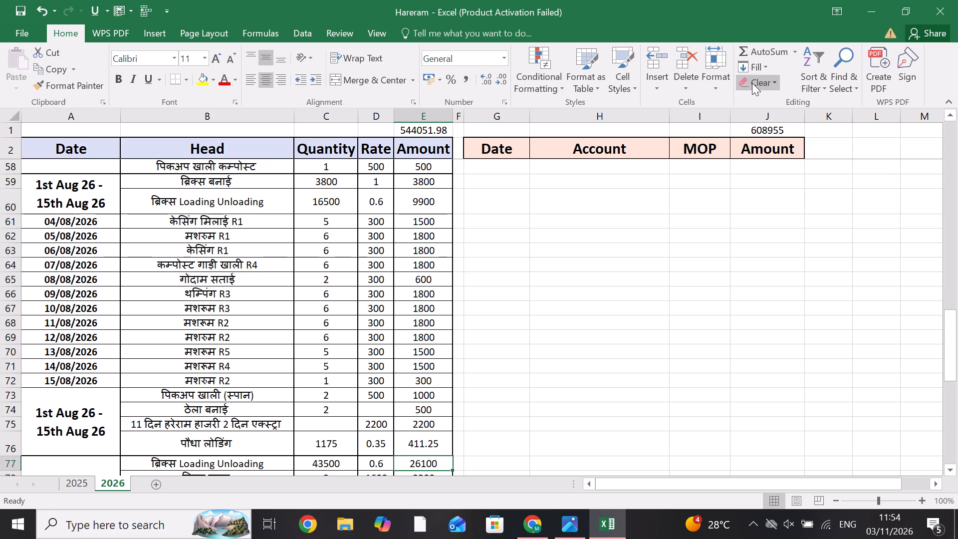
{"action": "key", "text": "shift+Down"}
{"action": "key", "text": "shift+Down"}
{"action": "key", "text": "shift+Down"}
{"action": "key", "text": "shift+Down"}
{"action": "key", "text": "shift+Down"}
{"action": "key", "text": "shift+Down"}
{"action": "key", "text": "shift+Down"}
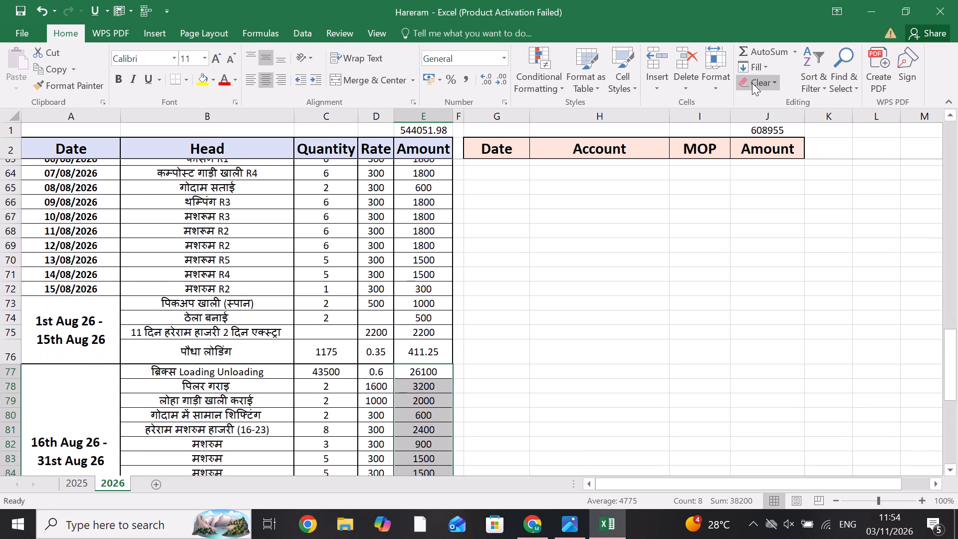
{"action": "key", "text": "shift+Down"}
{"action": "key", "text": "shift+Down"}
{"action": "key", "text": "shift+Down"}
{"action": "key", "text": "shift+Down"}
{"action": "key", "text": "shift+Down"}
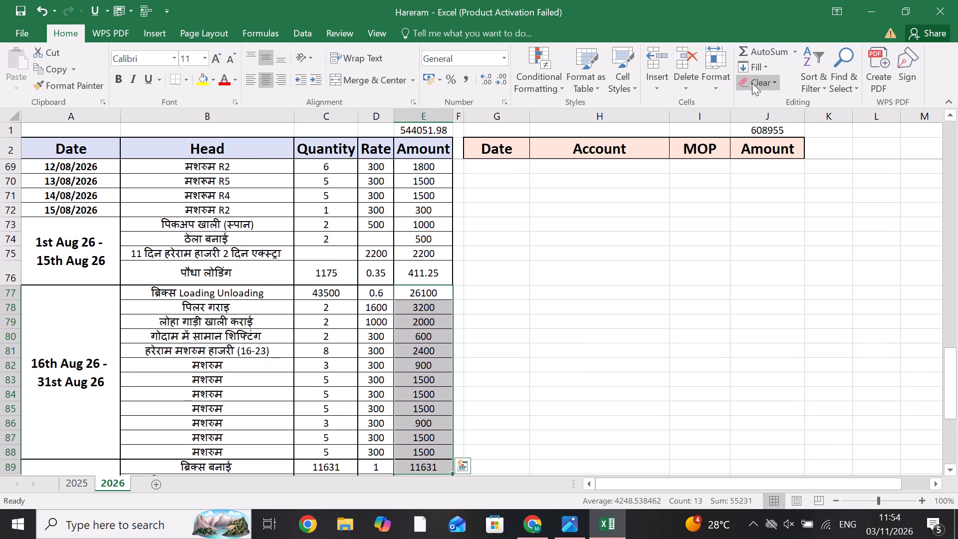
{"action": "key", "text": "shift+Up"}
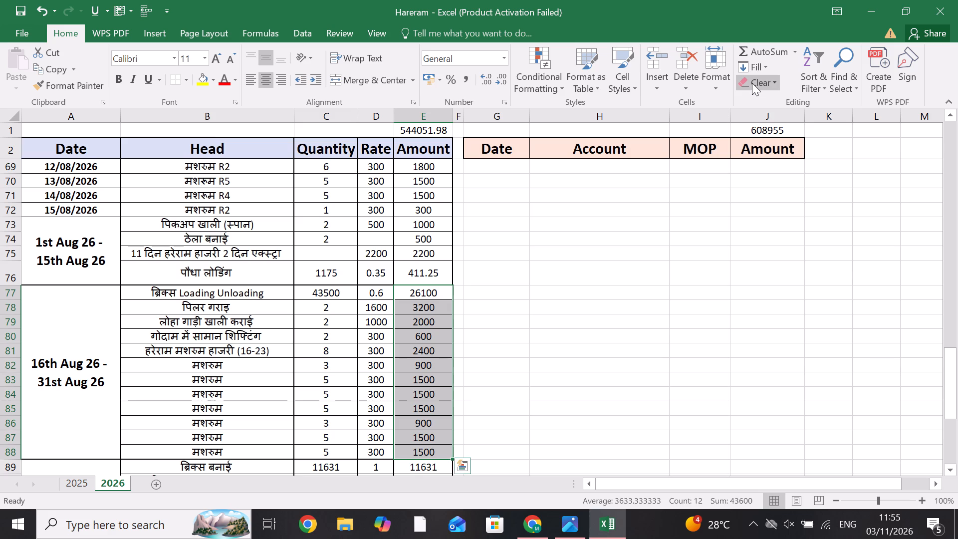
Go to the first Amount cell, E89, of the 1st Sept 2026 - 30th Sept 2026 block to check that period's amounts.
{"action": "key", "text": "Down"}
{"action": "key", "text": "Down"}
{"action": "key", "text": "Down"}
{"action": "key", "text": "Down"}
{"action": "key", "text": "Down"}
{"action": "key", "text": "Down"}
{"action": "key", "text": "Down"}
{"action": "key", "text": "Down"}
{"action": "key", "text": "Down"}
{"action": "key", "text": "Down"}
{"action": "key", "text": "Down"}
{"action": "key", "text": "Down"}
{"action": "key", "text": "Down"}
{"action": "key", "text": "Down"}
{"action": "key", "text": "Down"}
{"action": "key", "text": "Down"}
{"action": "key", "text": "Down"}
{"action": "key", "text": "Down"}
{"action": "key", "text": "Down"}
{"action": "key", "text": "Down"}
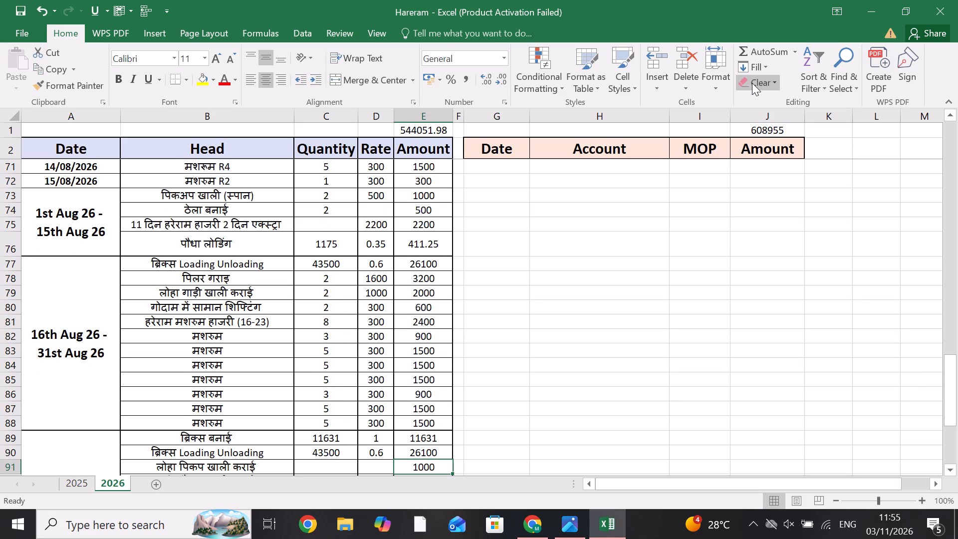
{"action": "key", "text": "Up"}
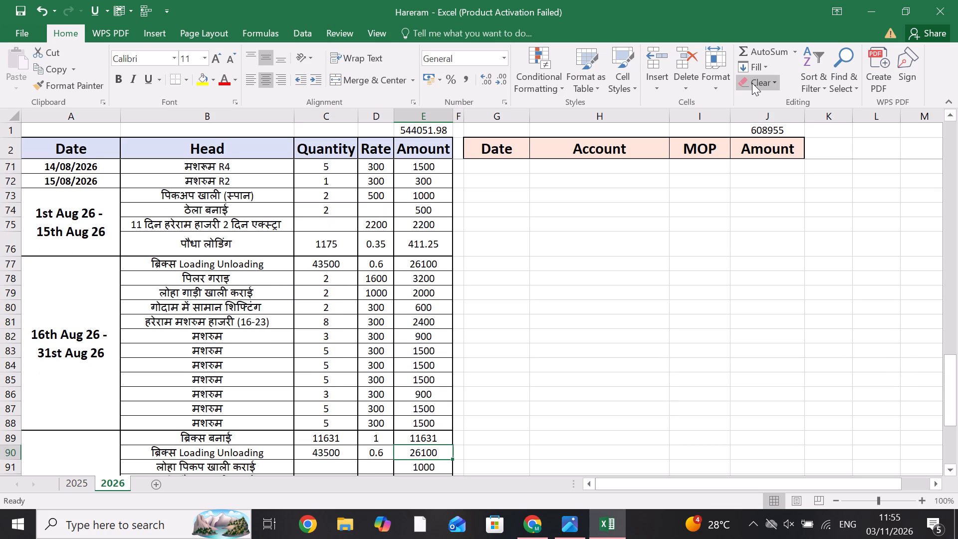
{"action": "key", "text": "Up"}
{"action": "key", "text": "Left"}
{"action": "key", "text": "Left"}
{"action": "key", "text": "Left"}
{"action": "key", "text": "Left"}
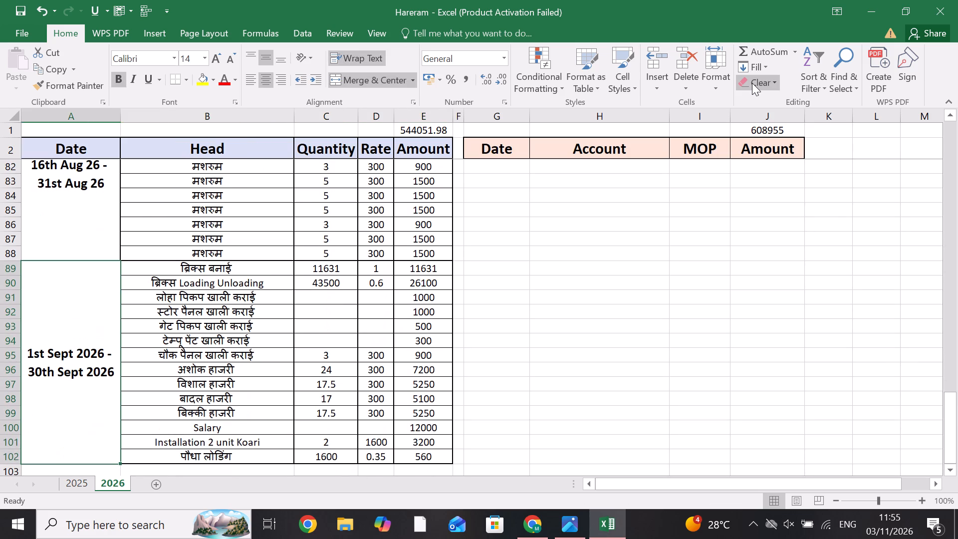
{"action": "key", "text": "Right"}
{"action": "key", "text": "Right"}
{"action": "key", "text": "Right"}
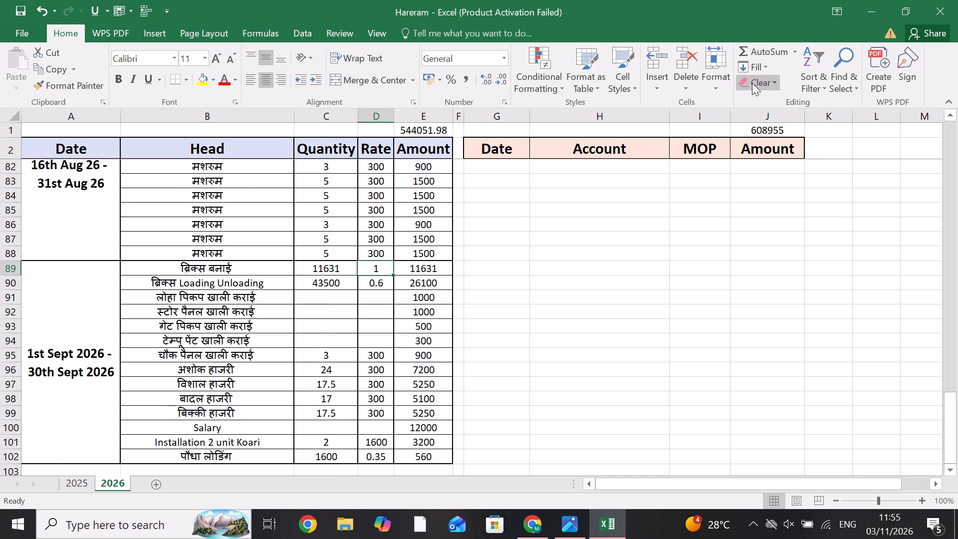
{"action": "key", "text": "Right"}
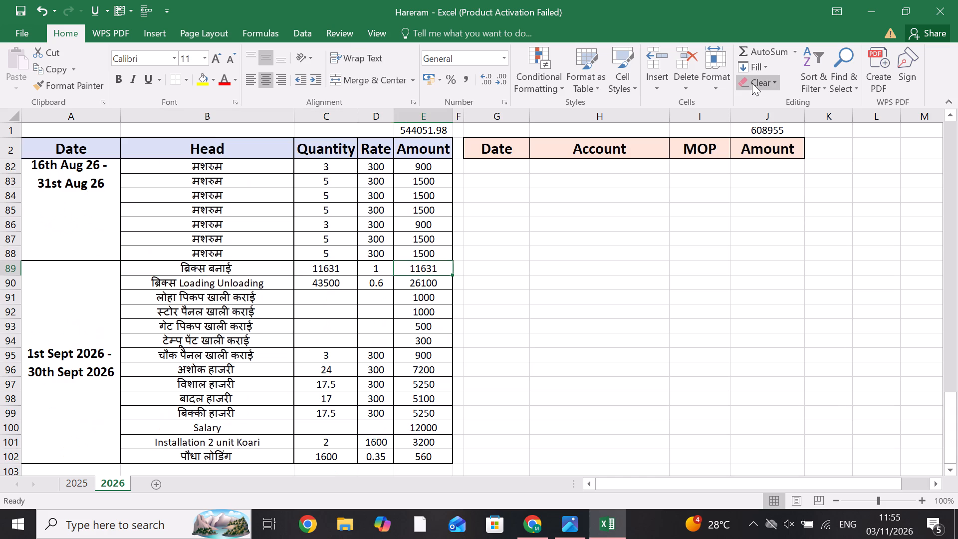
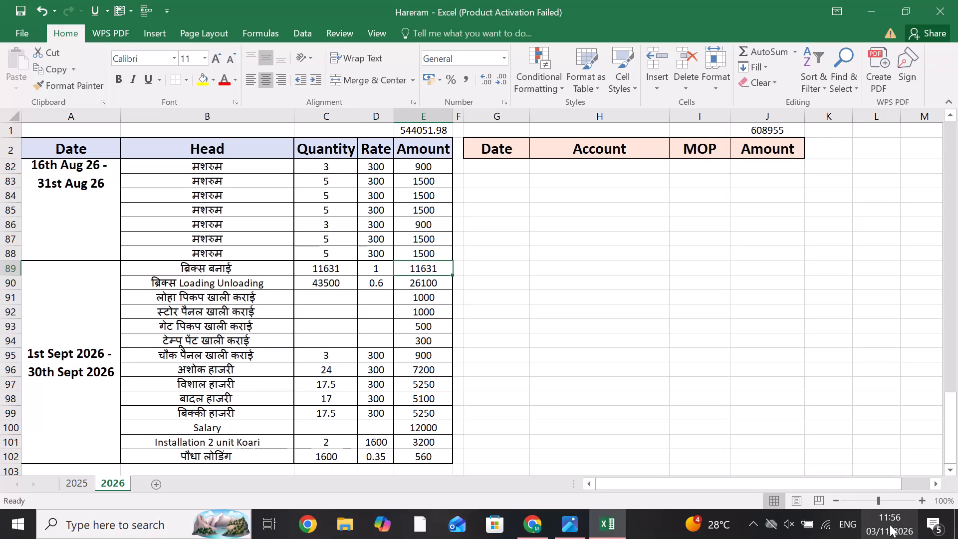
Open the system date and time calendar to check the date.
{"action": "left_click", "coordinate": [899, 518]}
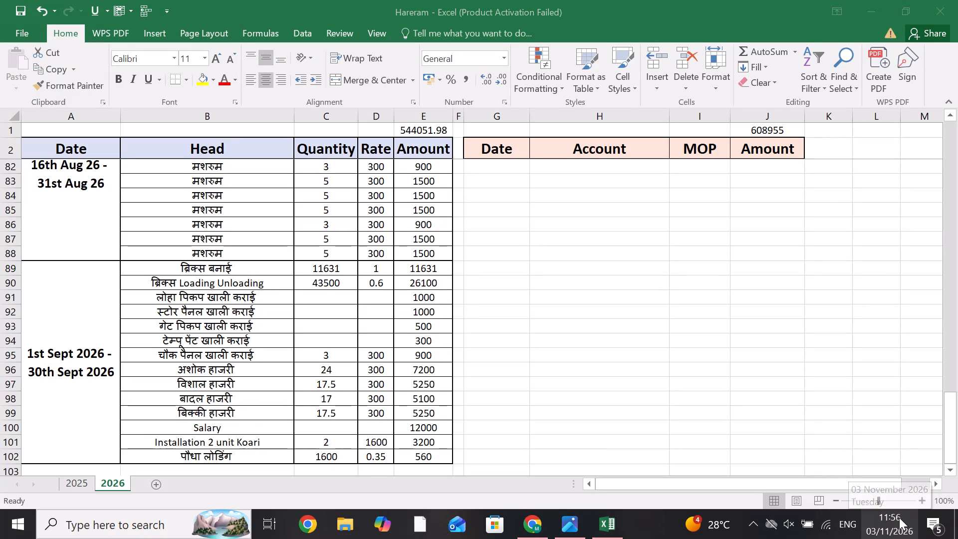
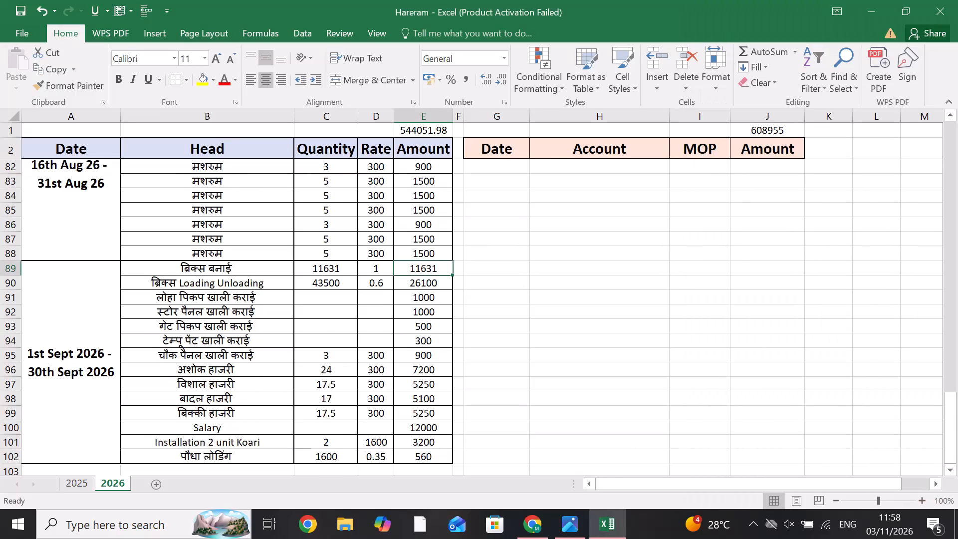
Examine the payment records on the 2026 sheet, checking the date and amount of the 22/07/2026 payment.
{"action": "scroll", "coordinate": [523, 284], "scroll_direction": "up", "scroll_amount": 7}
{"action": "scroll", "coordinate": [549, 312], "scroll_direction": "down", "scroll_amount": 1}
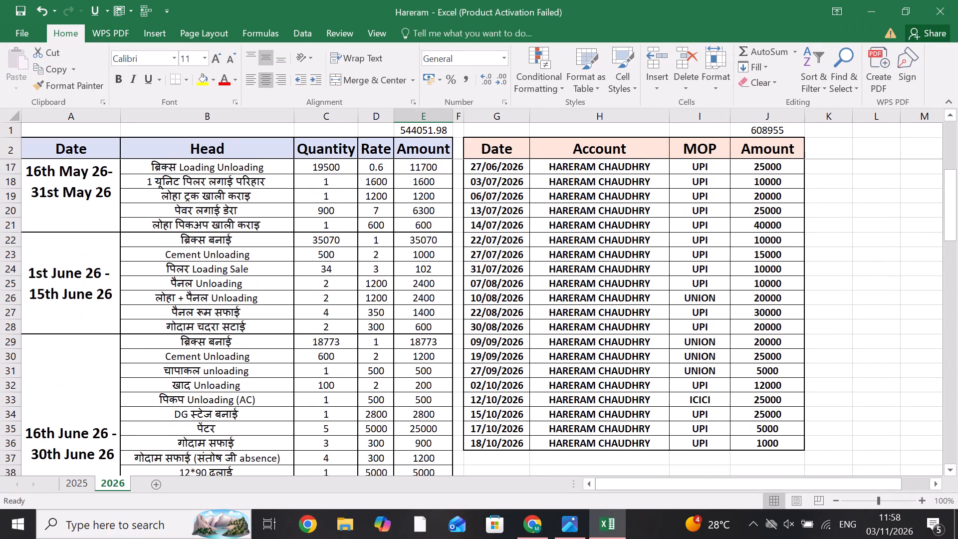
{"action": "left_click", "coordinate": [502, 241]}
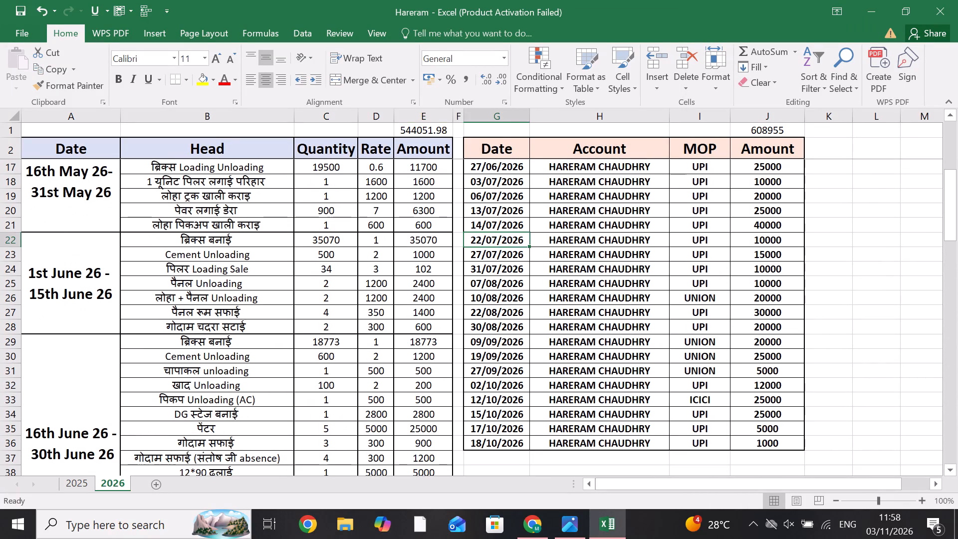
{"action": "left_click", "coordinate": [758, 235]}
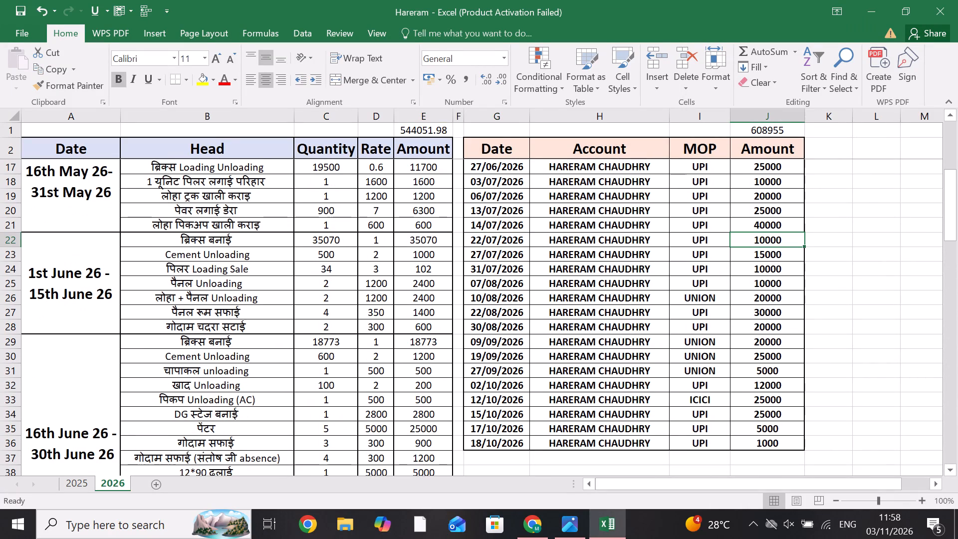
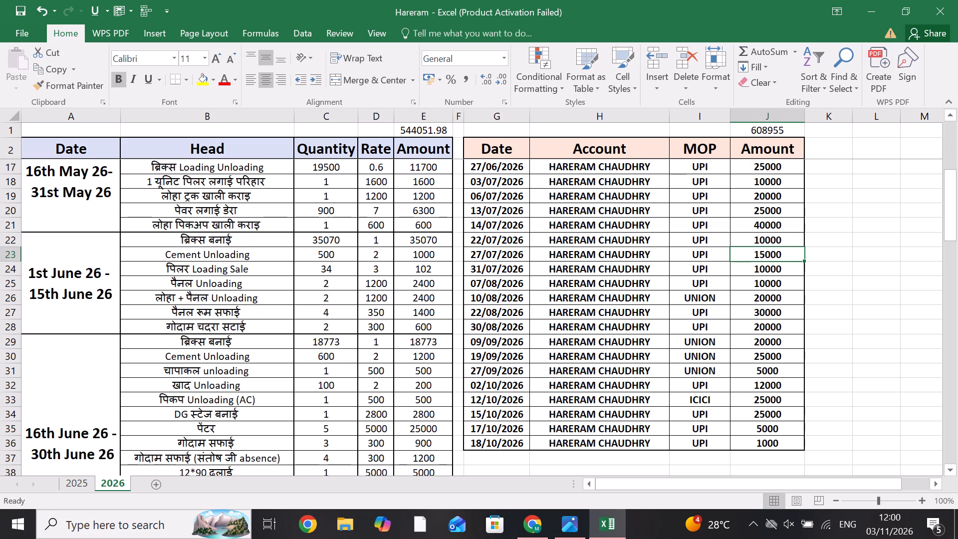
Examine the payment records dated 27/07/2026 to 22/08/2026 one by one, checking each date, payment mode and amount.
{"action": "key", "text": "Down"}
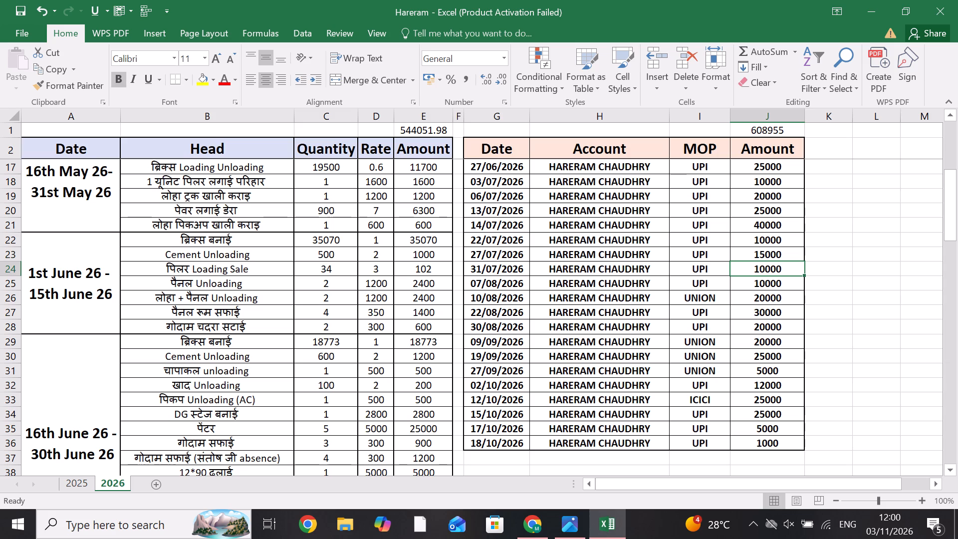
{"action": "key", "text": "Up"}
{"action": "key", "text": "Down"}
{"action": "key", "text": "Down"}
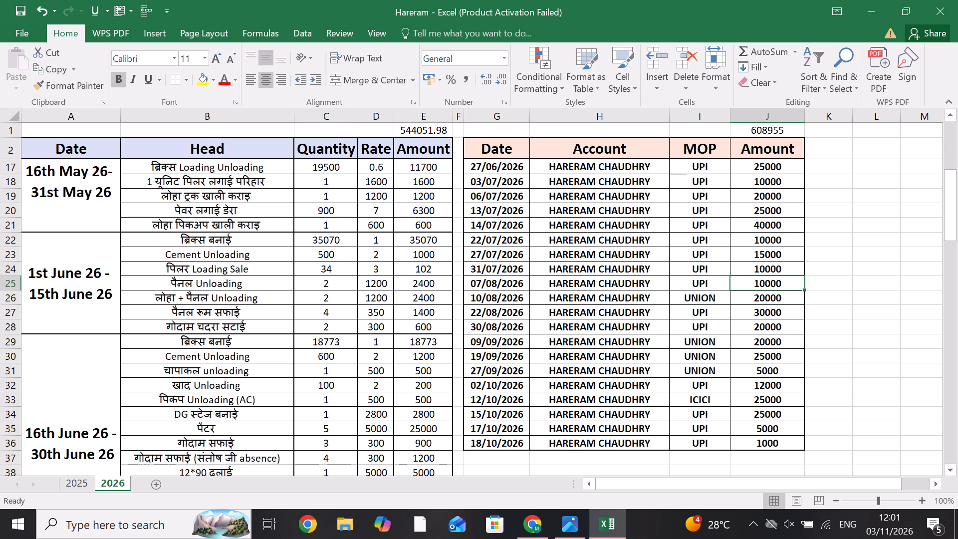
{"action": "key", "text": "Down"}
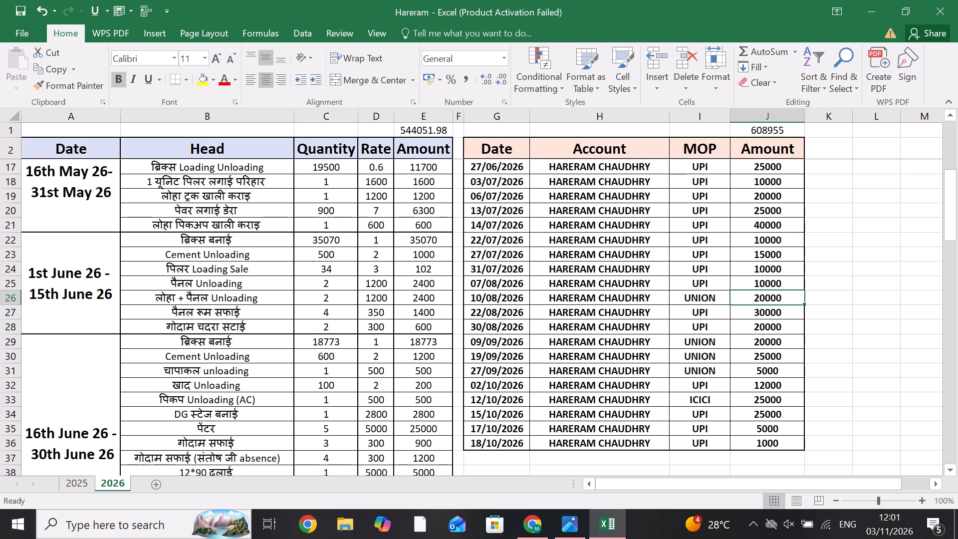
{"action": "key", "text": "Down"}
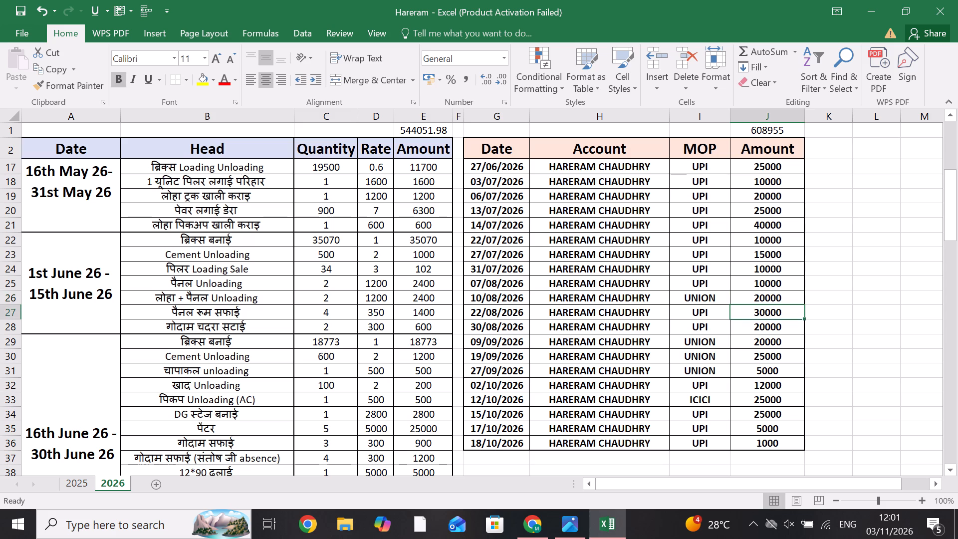
{"action": "key", "text": "Left"}
{"action": "key", "text": "Left"}
{"action": "key", "text": "Left"}
{"action": "key", "text": "Right"}
{"action": "key", "text": "Right"}
{"action": "key", "text": "Right"}
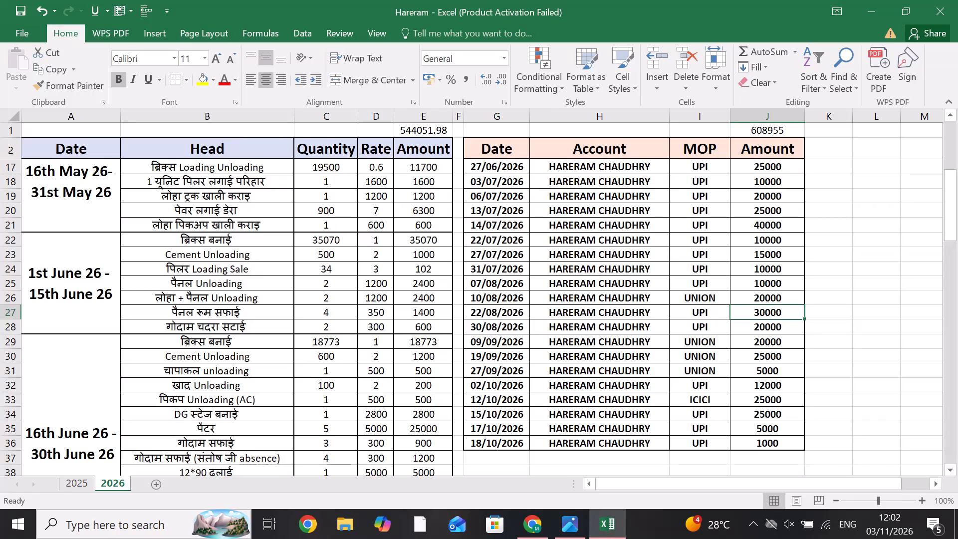
Check the sum of the payment amounts dated 27/07/2026 through 22/08/2026.
{"action": "left_click_drag", "start_coordinate": [760, 255], "coordinate": [769, 311]}
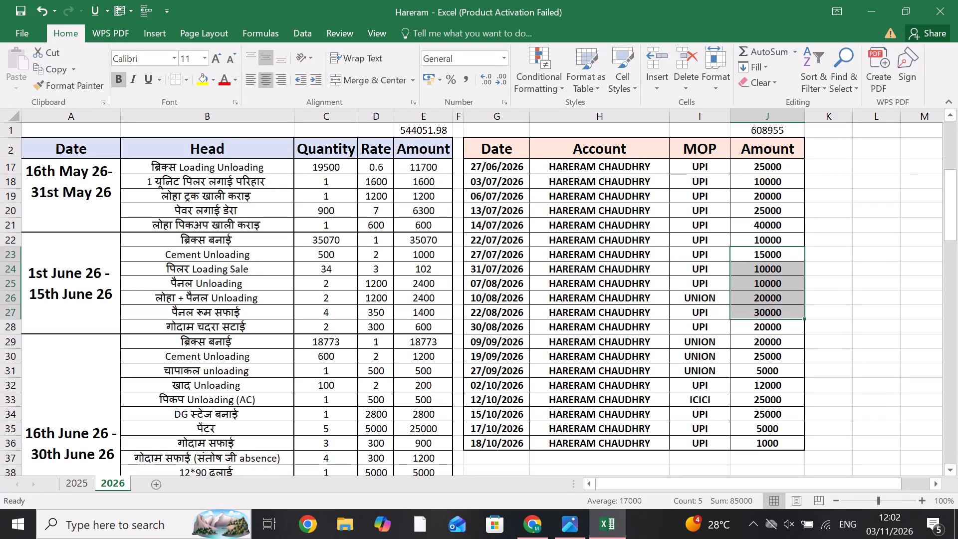
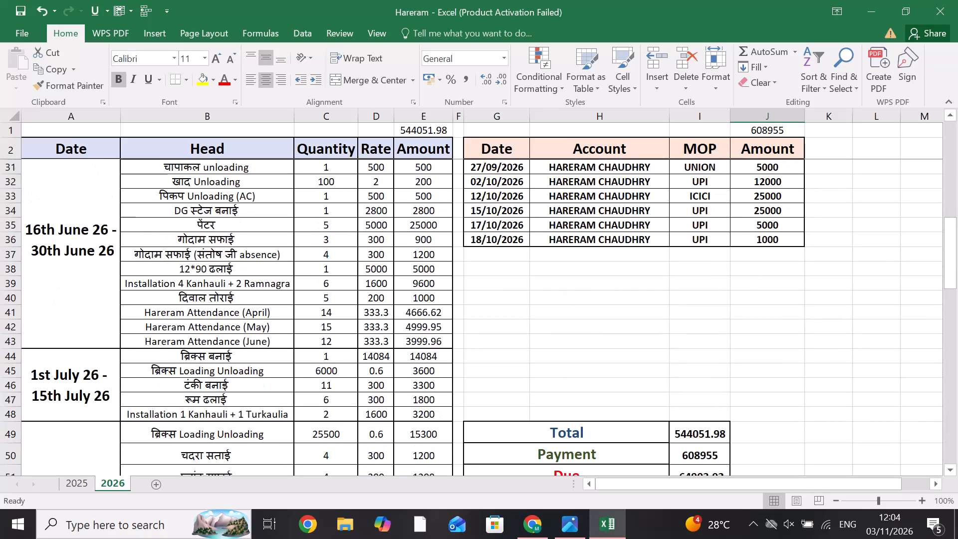
Check the sum of all work amounts for the period 1st Sept 2026 - 30th Sept 2026.
{"action": "scroll", "coordinate": [327, 297], "scroll_direction": "down", "scroll_amount": 2}
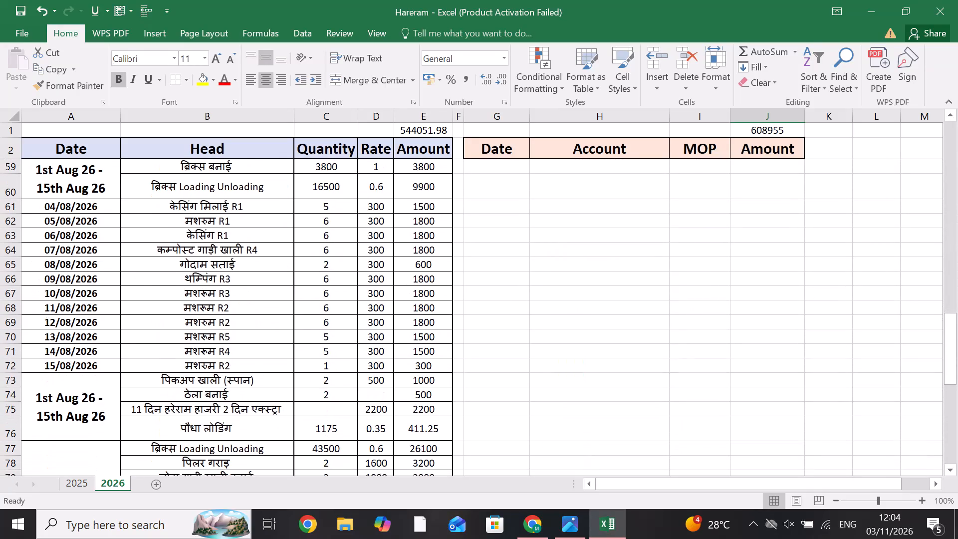
{"action": "scroll", "coordinate": [327, 296], "scroll_direction": "down", "scroll_amount": 1}
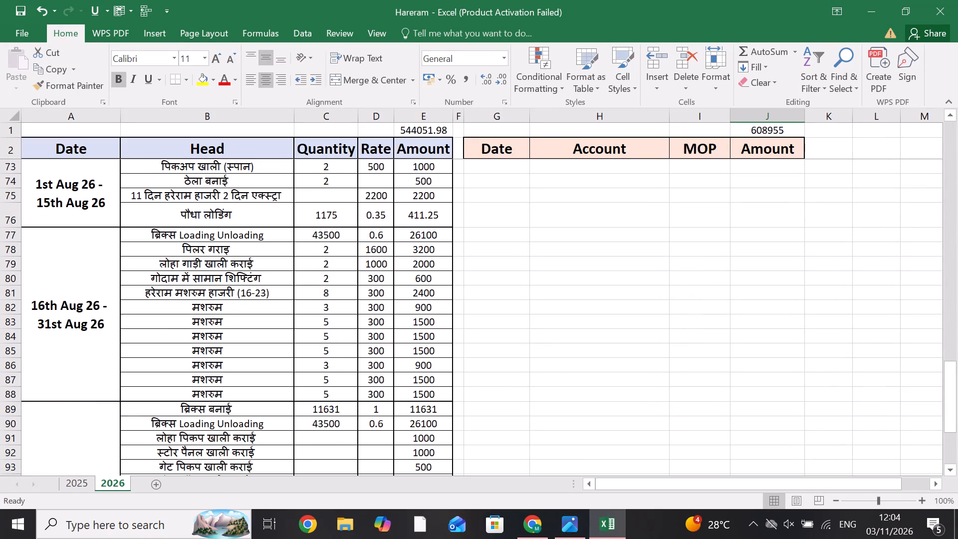
{"action": "scroll", "coordinate": [327, 296], "scroll_direction": "down", "scroll_amount": 1}
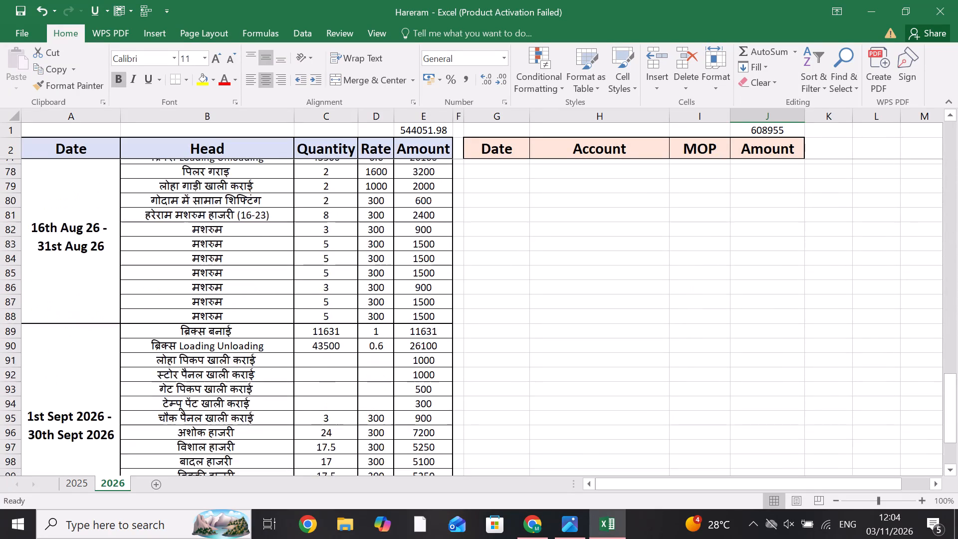
{"action": "left_click_drag", "start_coordinate": [410, 195], "coordinate": [411, 245]}
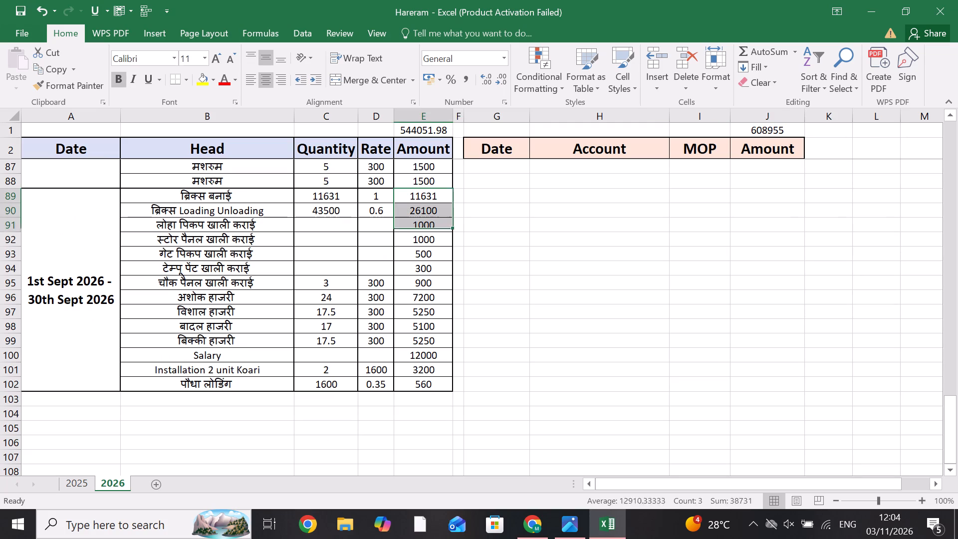
{"action": "left_click_drag", "start_coordinate": [411, 245], "coordinate": [412, 377]}
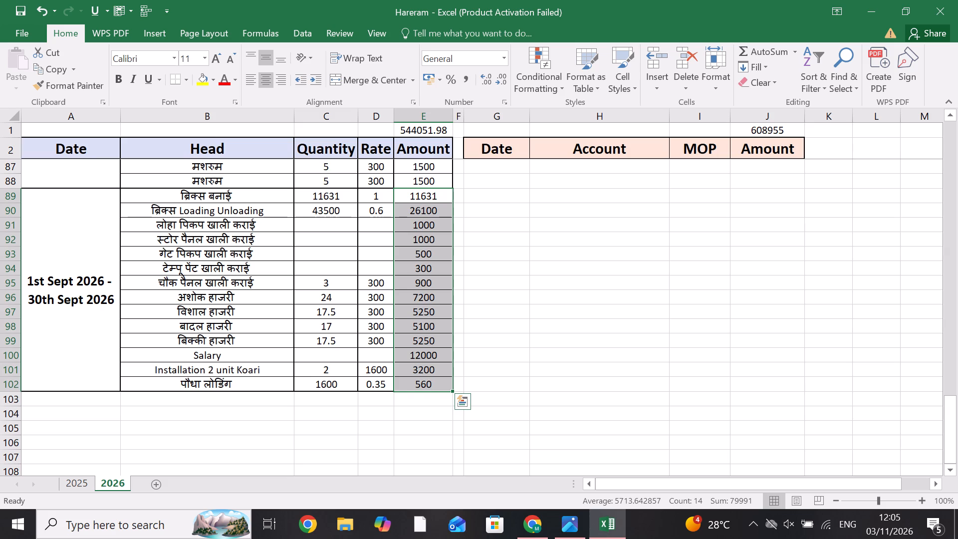
Examine the 1st Sept 2026 - 30th Sept 2026 work amounts one by one, starting from the ब्रिक्स बनाई entry.
{"action": "left_click", "coordinate": [415, 196]}
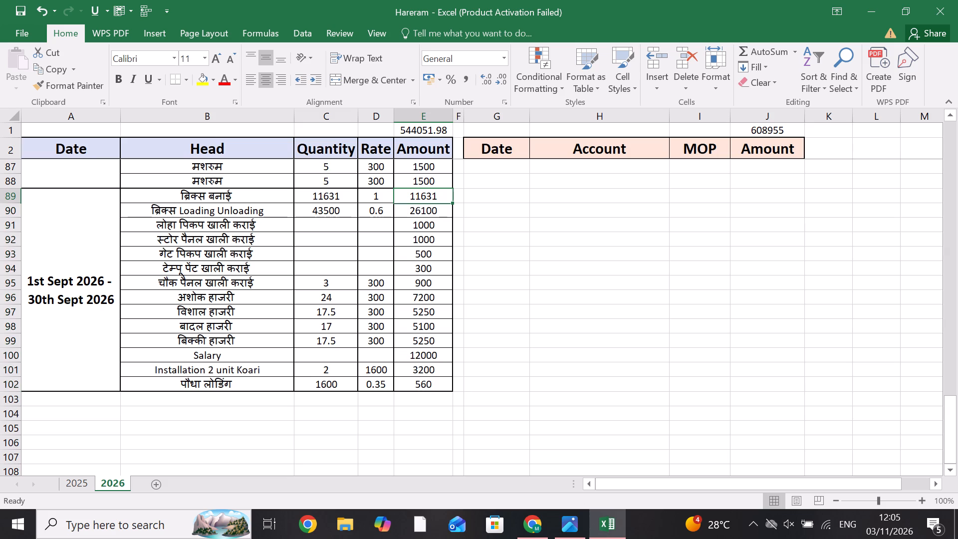
{"action": "key", "text": "Down"}
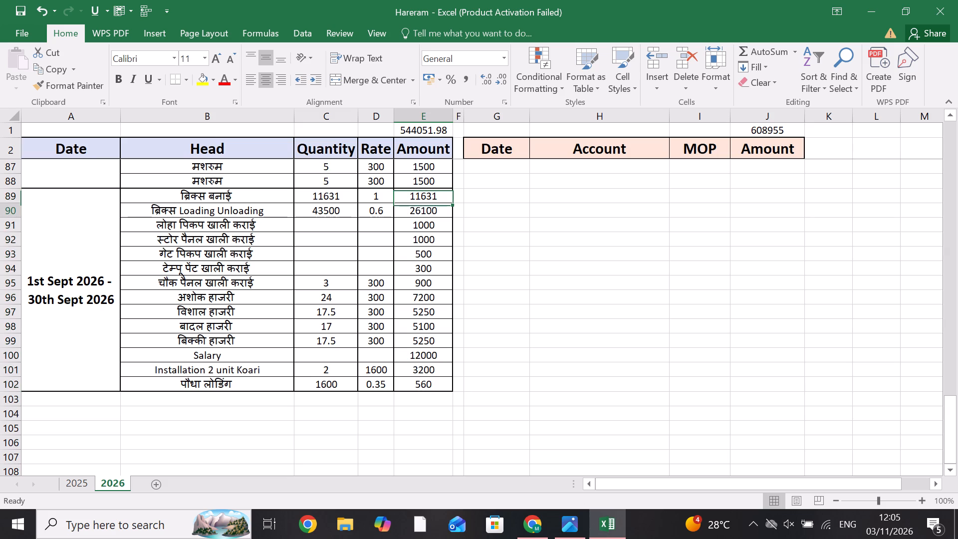
{"action": "key", "text": "Down"}
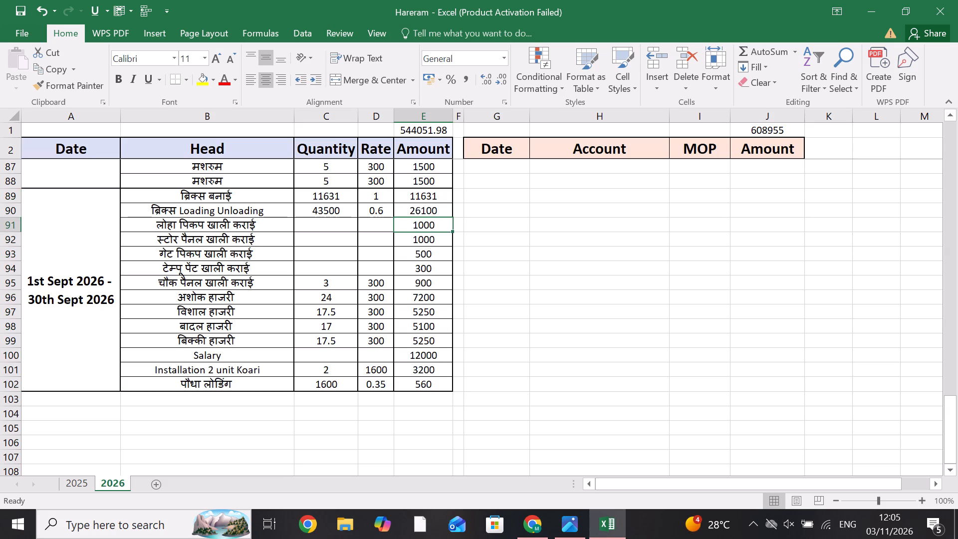
{"action": "key", "text": "Down"}
{"action": "key", "text": "Down"}
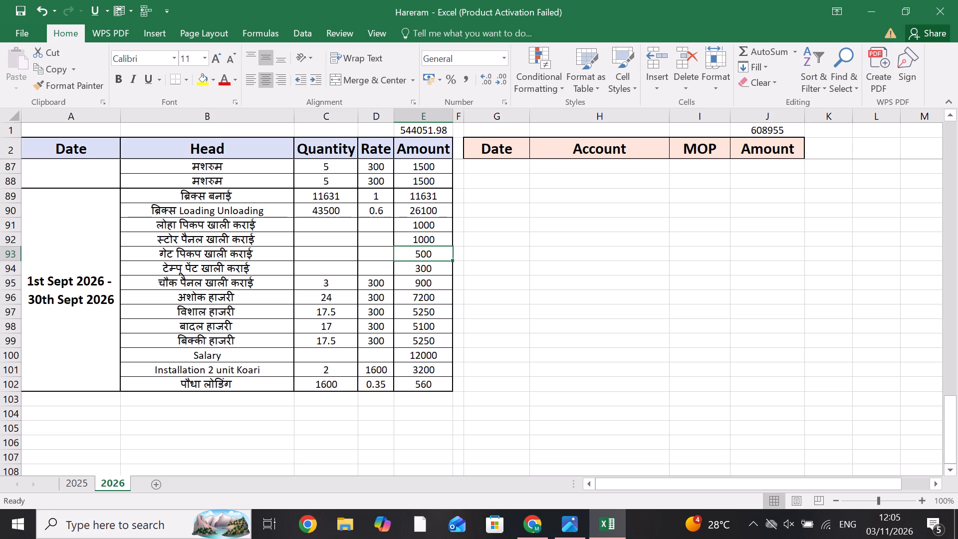
{"action": "key", "text": "Down"}
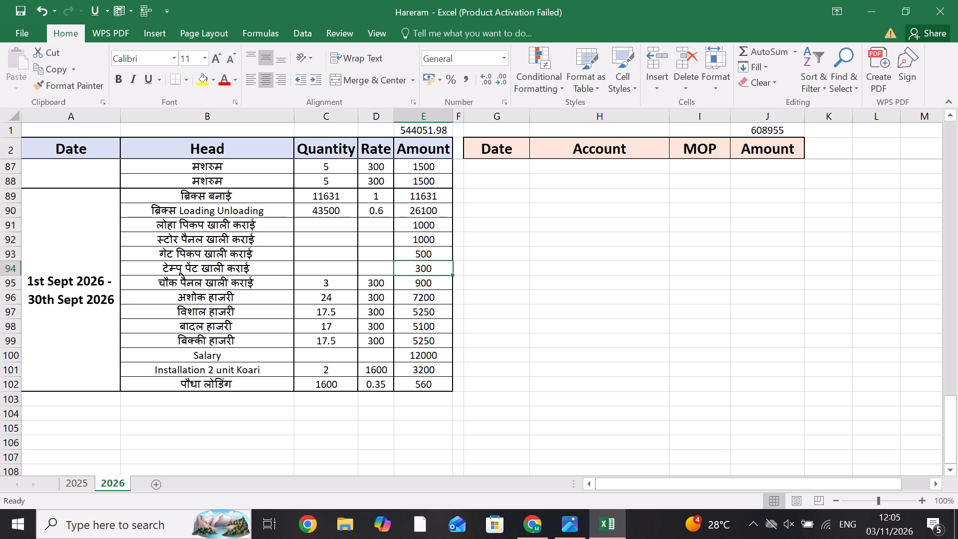
{"action": "key", "text": "Down"}
{"action": "key", "text": "Down"}
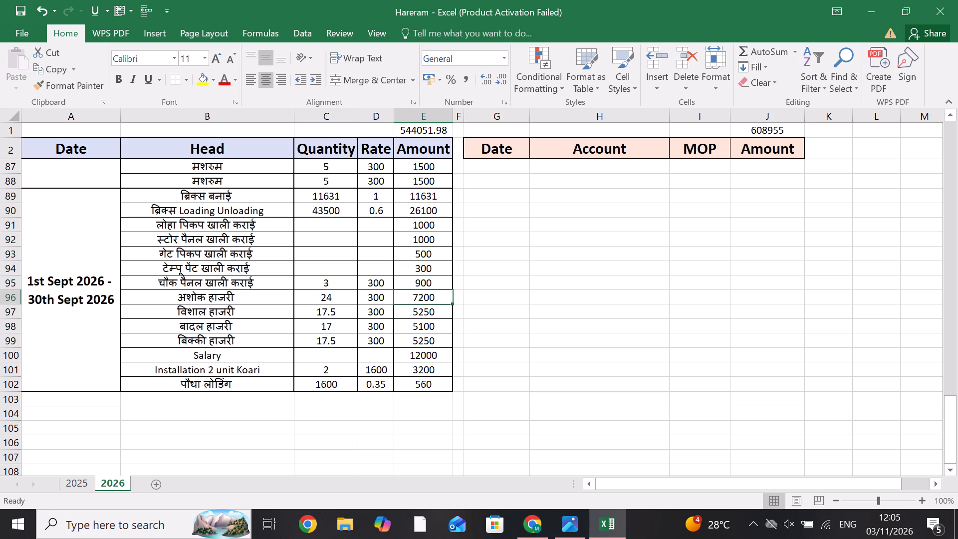
{"action": "key", "text": "Down"}
{"action": "key", "text": "Down"}
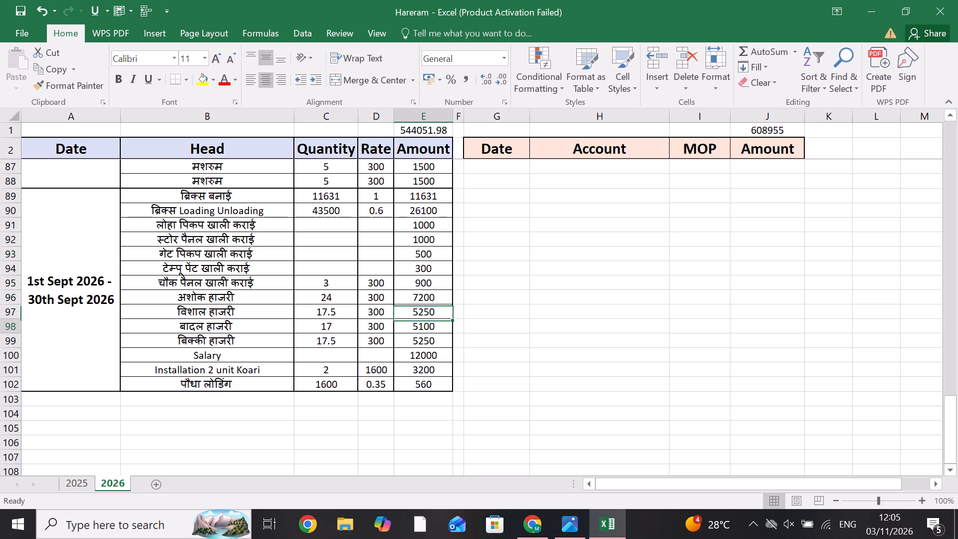
{"action": "key", "text": "Down"}
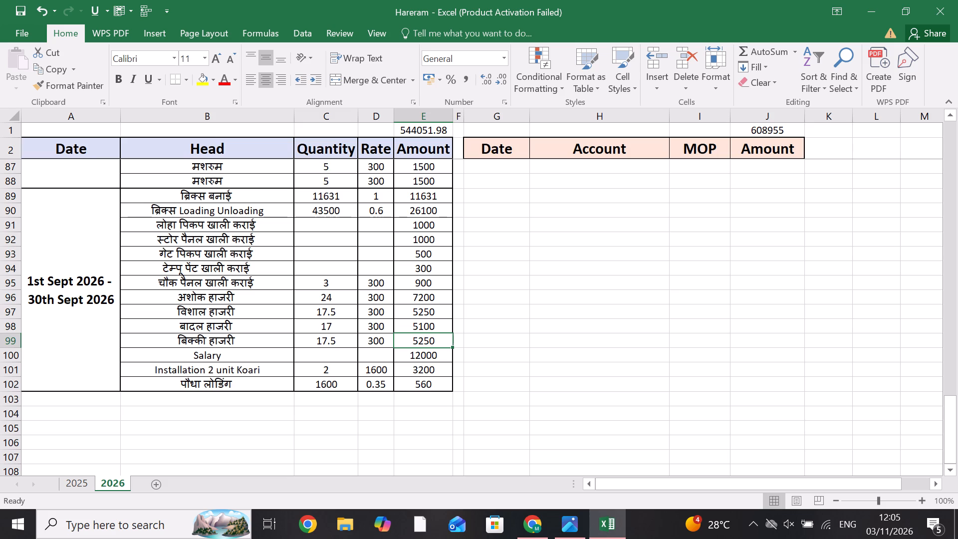
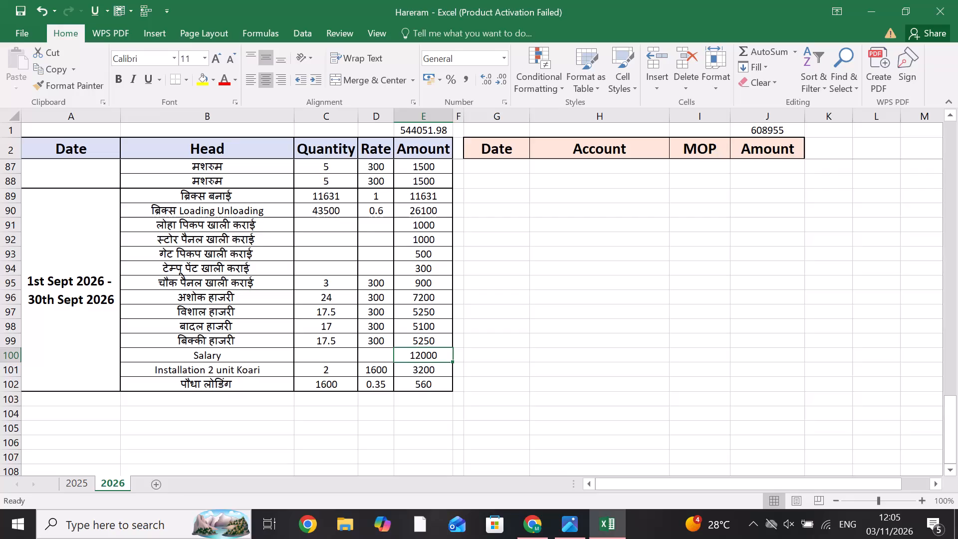
Insert a blank row directly above the पौधा लोडिंग entry in the 1st Sept 2026 - 30th Sept 2026 period.
{"action": "key", "text": "Down"}
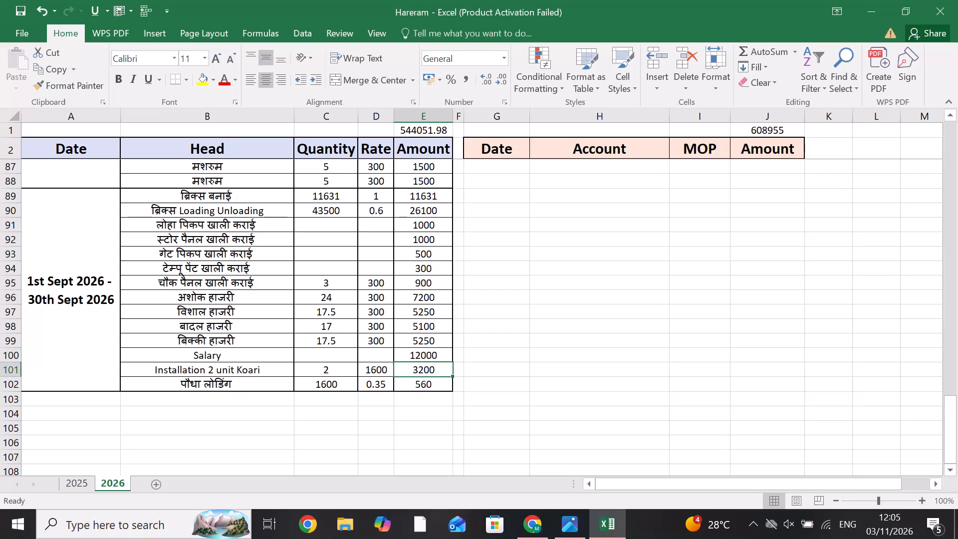
{"action": "key", "text": "Down"}
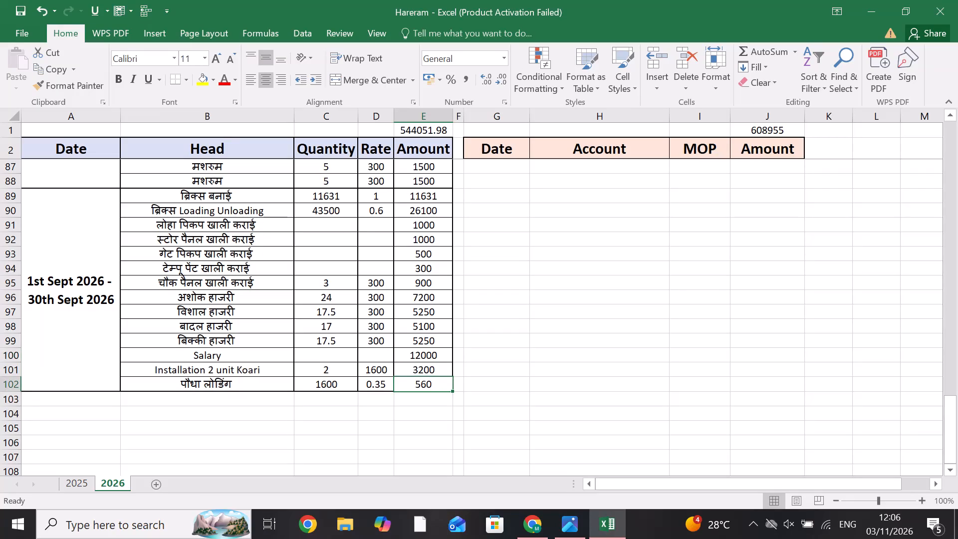
{"action": "left_click", "coordinate": [7, 386]}
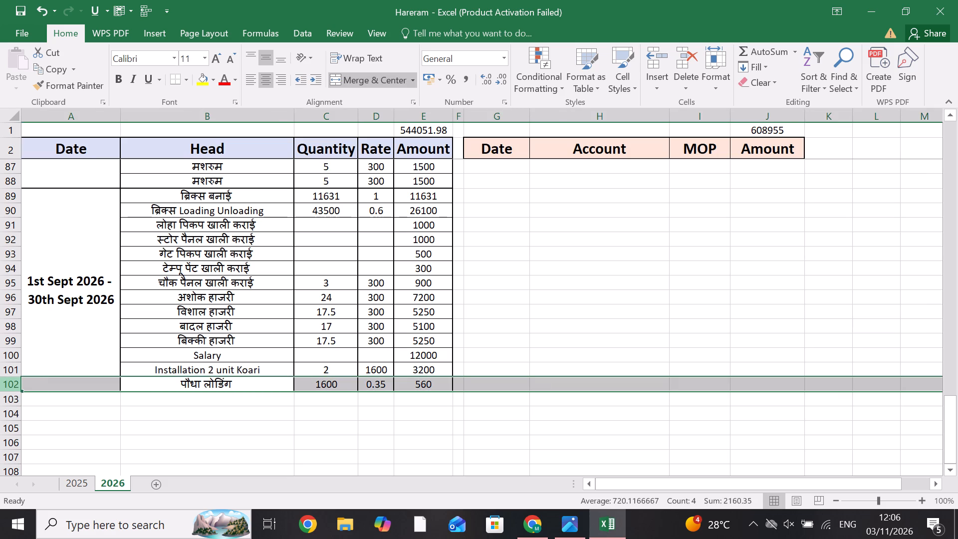
{"action": "key", "text": "ctrl+shift+equal"}
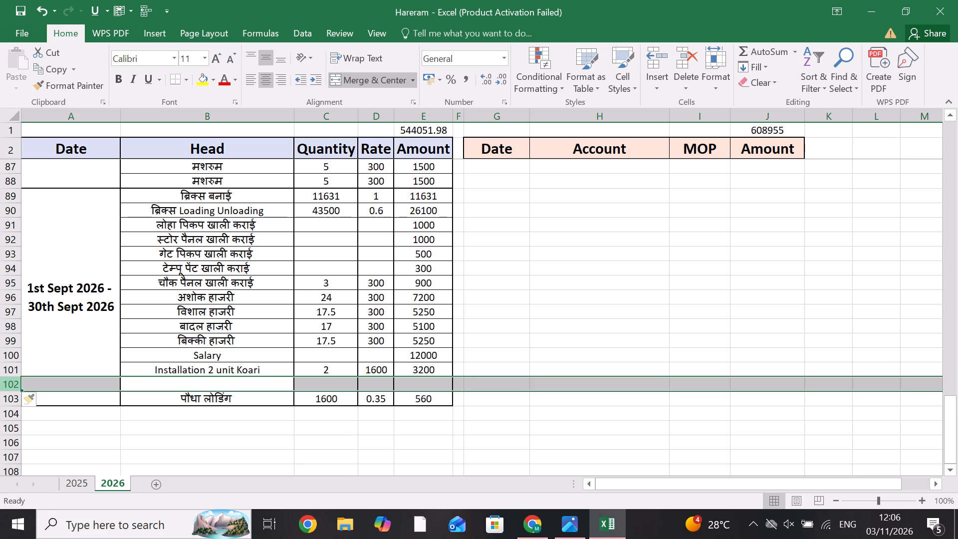
Fill in the new row with the head Gas, quantity 9 and rate 74.28.
{"action": "left_click", "coordinate": [146, 381]}
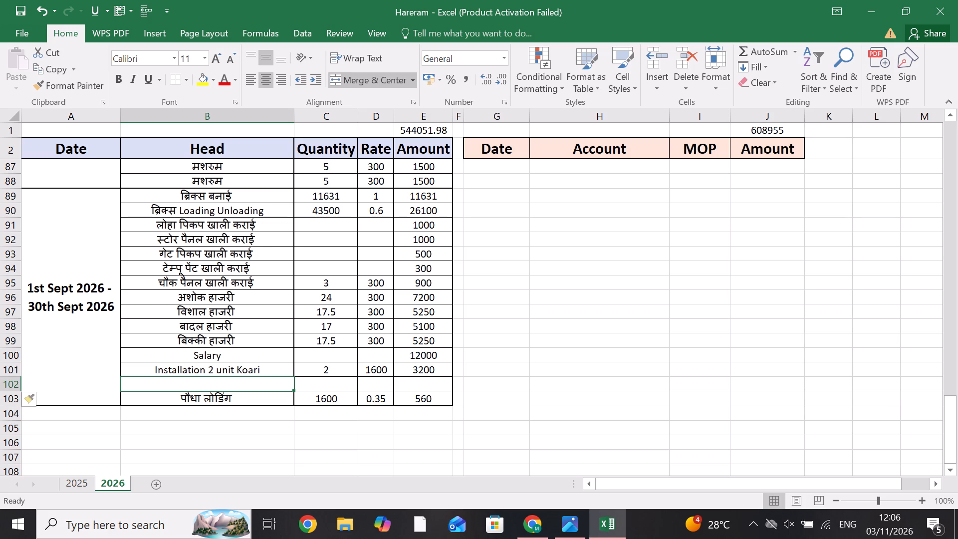
{"action": "type", "text": "Gsd"}
{"action": "key", "text": "BackSpace"}
{"action": "key", "text": "BackSpace"}
{"action": "type", "text": "as"}
{"action": "key", "text": "space"}
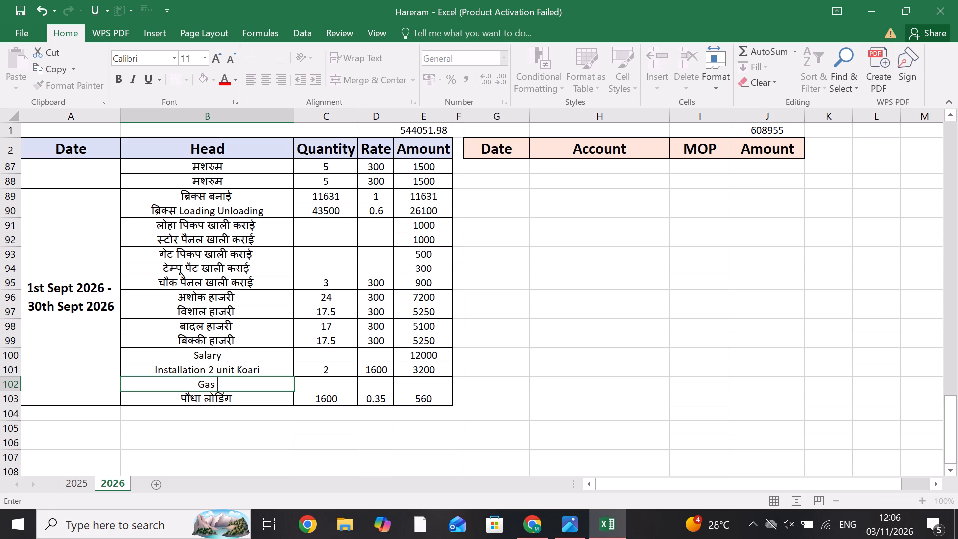
{"action": "key", "text": "Right"}
{"action": "key", "text": "9"}
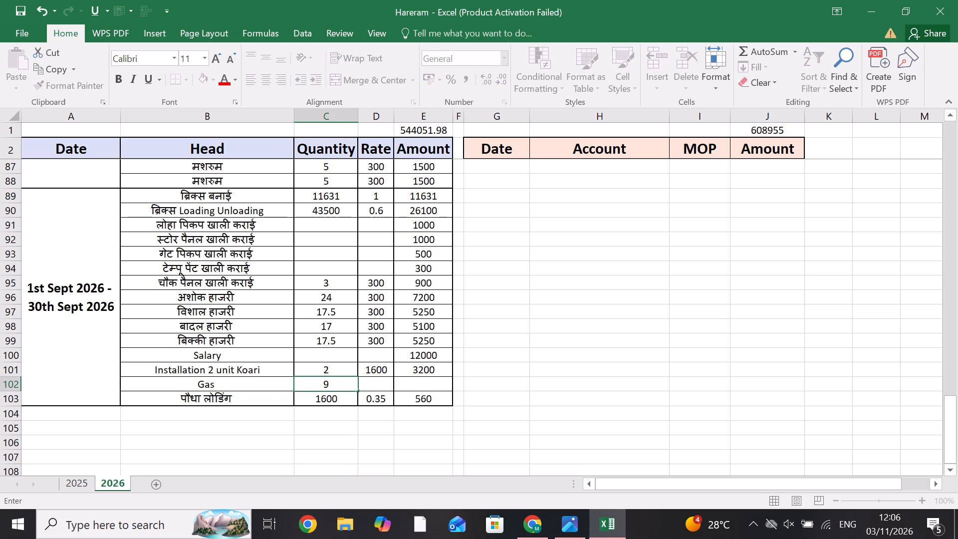
{"action": "key", "text": "Right"}
{"action": "type", "text": "73"}
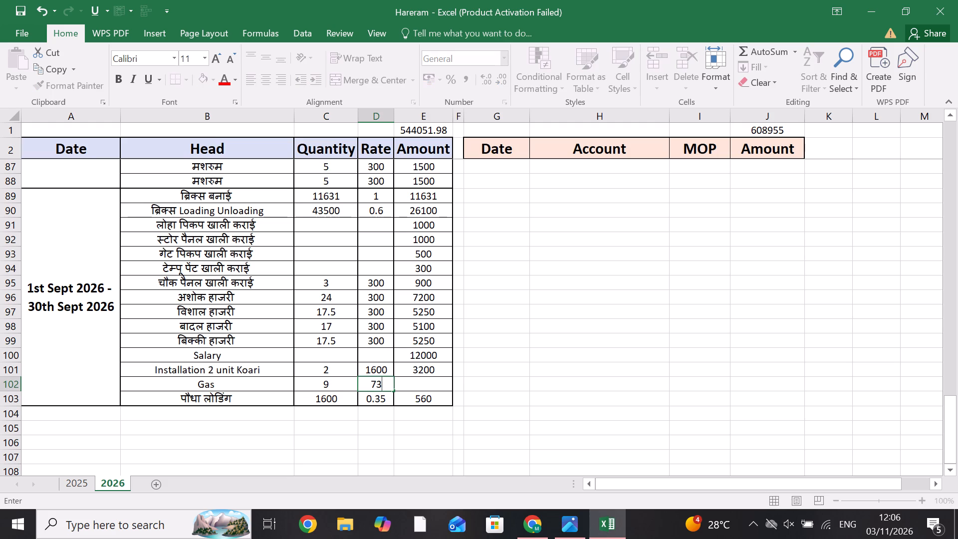
{"action": "key", "text": "BackSpace"}
{"action": "type", "text": "4."}
{"action": "type", "text": "28"}
{"action": "key", "text": "Right"}
{"action": "key", "text": "Up"}
{"action": "key", "text": "Down"}
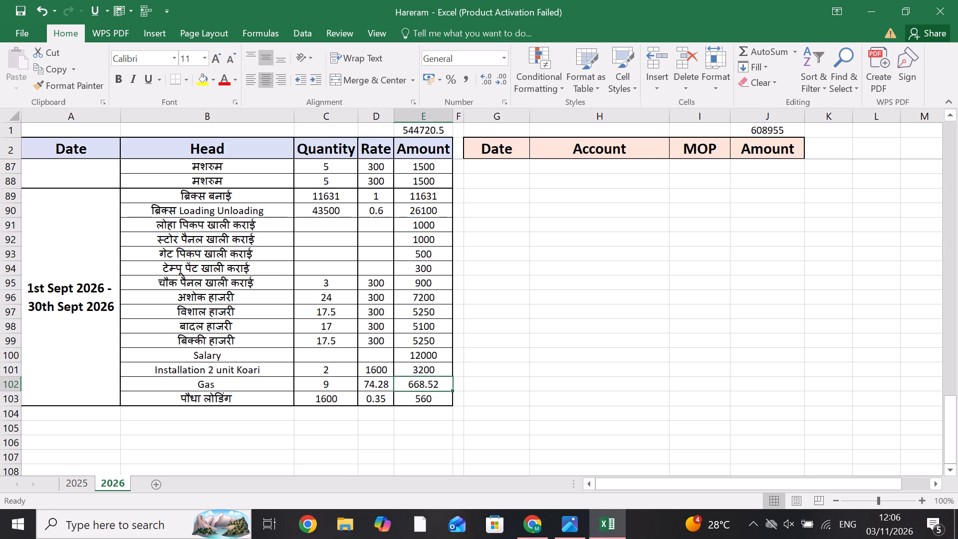
Check the sum of all 1st Sept 2026 - 30th Sept 2026 amounts, from ब्रिक्स बनाई through पौधा लोडिंग.
{"action": "key", "text": "Up"}
{"action": "key", "text": "Up"}
{"action": "key", "text": "Up"}
{"action": "key", "text": "Up"}
{"action": "key", "text": "Up"}
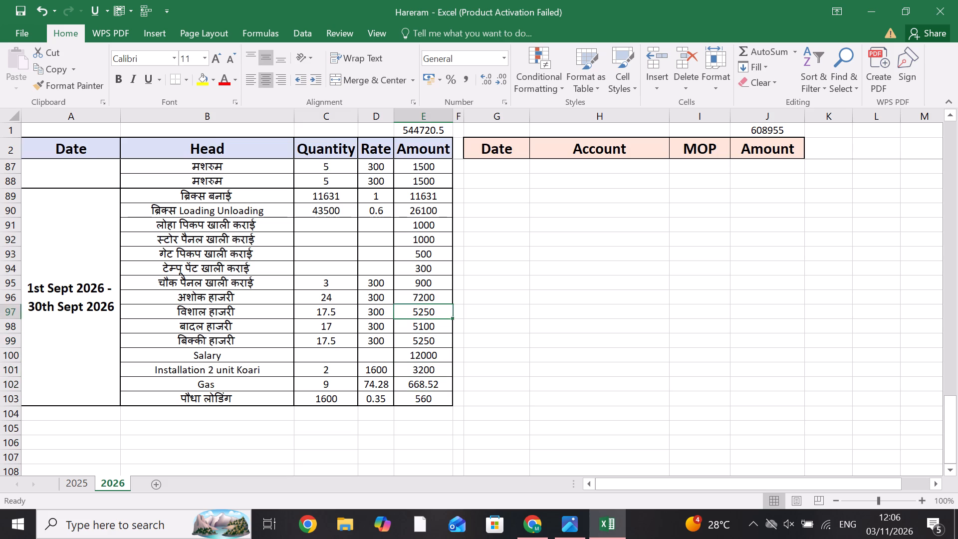
{"action": "key", "text": "Up"}
{"action": "key", "text": "Up"}
{"action": "key", "text": "Up"}
{"action": "key", "text": "Up"}
{"action": "key", "text": "Up"}
{"action": "key", "text": "Up"}
{"action": "key", "text": "Up"}
{"action": "key", "text": "Up"}
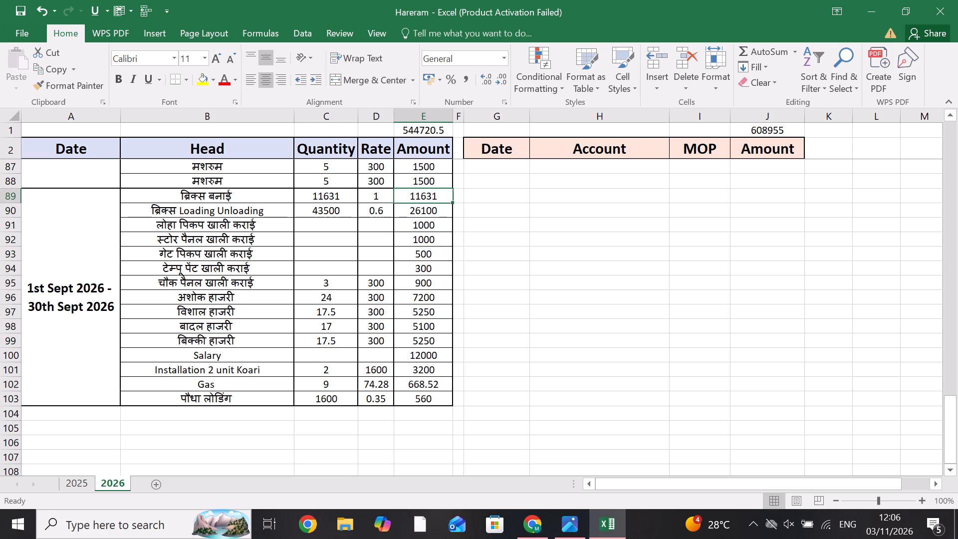
{"action": "key", "text": "shift+Down"}
{"action": "key", "text": "shift+Down"}
{"action": "key", "text": "shift+Down"}
{"action": "key", "text": "shift+Down"}
{"action": "key", "text": "shift+Down"}
{"action": "key", "text": "shift+Down"}
{"action": "key", "text": "shift+Down"}
{"action": "key", "text": "shift+Down"}
{"action": "key", "text": "shift+Down"}
{"action": "key", "text": "shift+Down"}
{"action": "key", "text": "shift+Down"}
{"action": "key", "text": "shift+Down"}
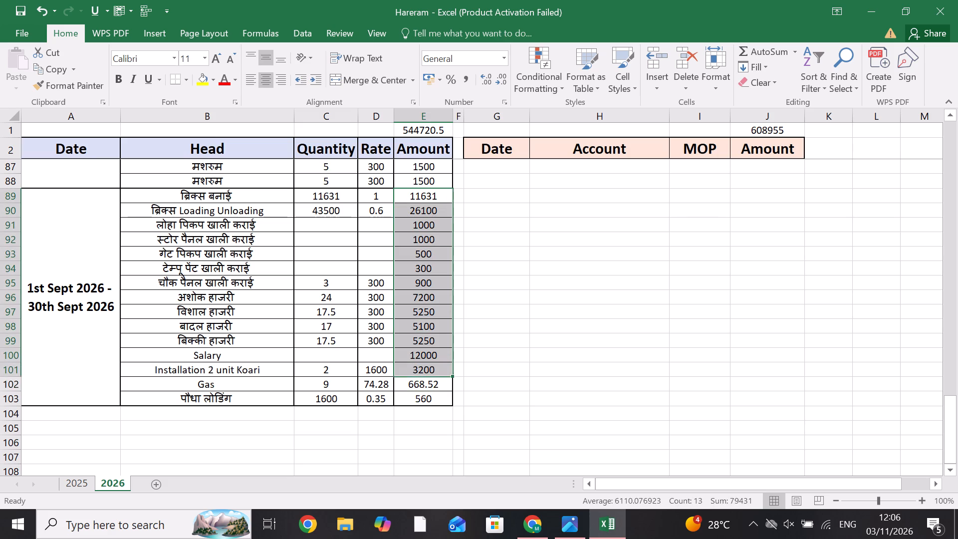
{"action": "key", "text": "shift+Down"}
{"action": "key", "text": "shift+Down"}
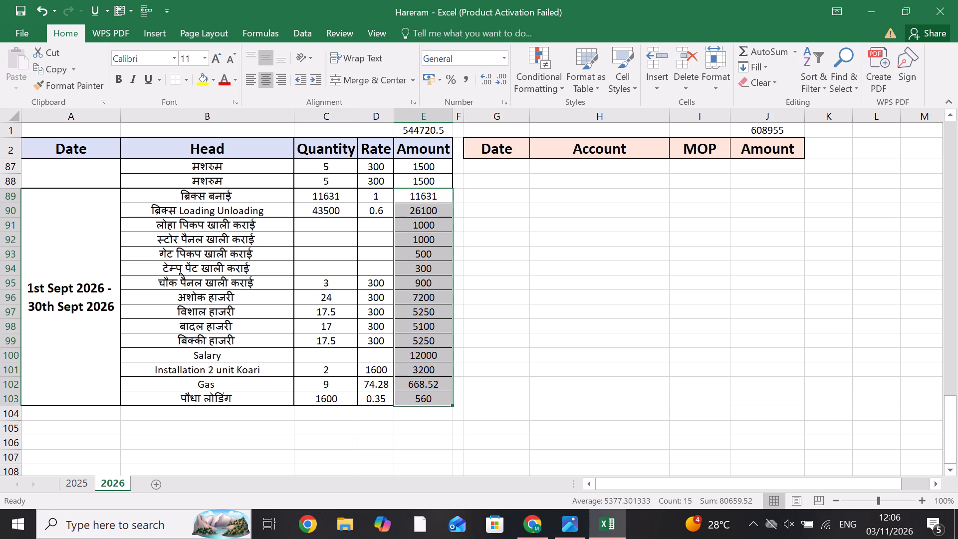
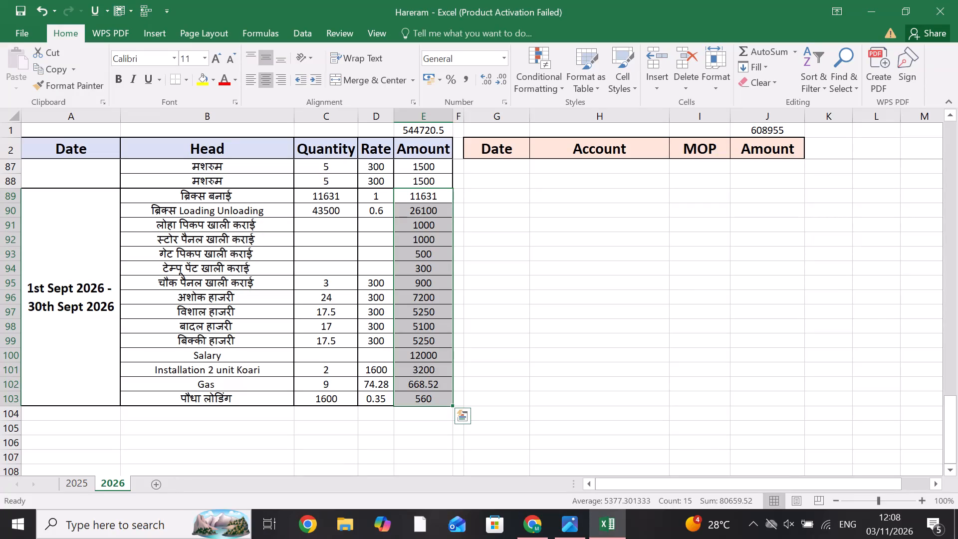
Examine the payments table, highlighting the complete payment entries dated 19/09/2026 through 02/10/2026.
{"action": "left_click", "coordinate": [696, 254]}
{"action": "scroll", "coordinate": [696, 255], "scroll_direction": "up", "scroll_amount": 3}
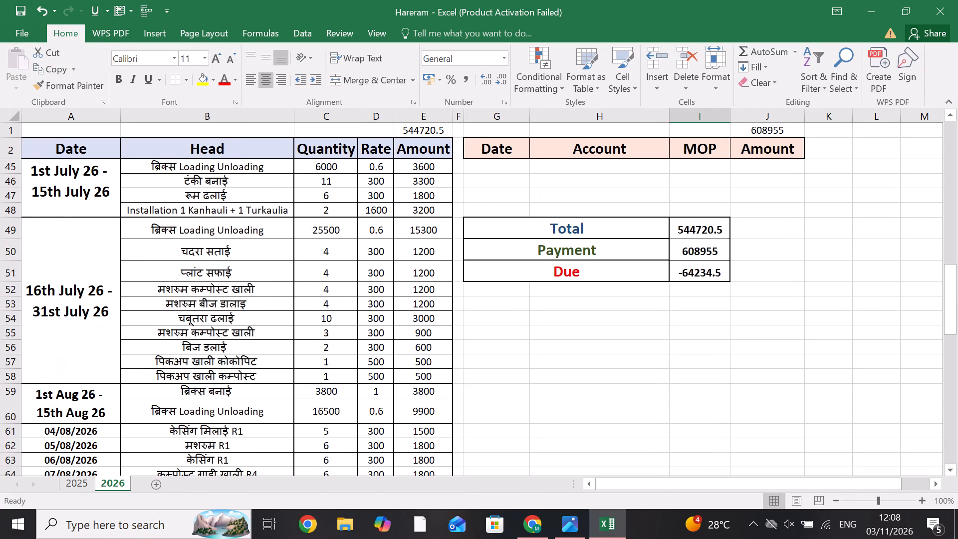
{"action": "scroll", "coordinate": [696, 255], "scroll_direction": "up", "scroll_amount": 2}
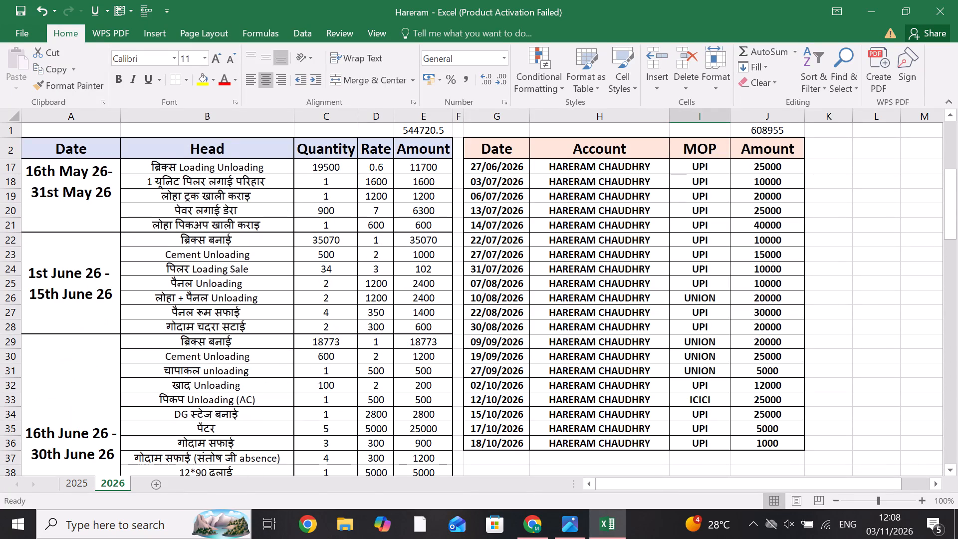
{"action": "left_click_drag", "start_coordinate": [482, 389], "coordinate": [770, 393]}
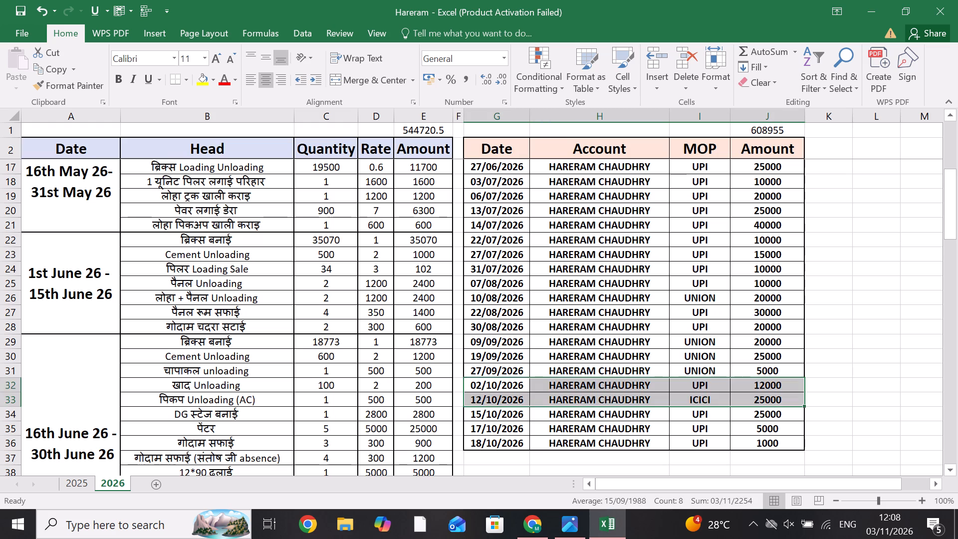
{"action": "left_click_drag", "start_coordinate": [770, 393], "coordinate": [773, 363]}
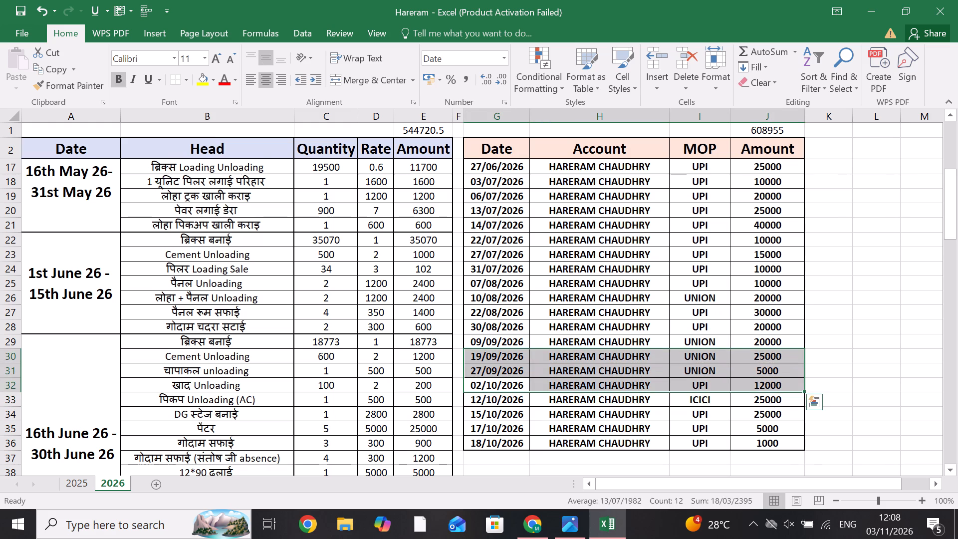
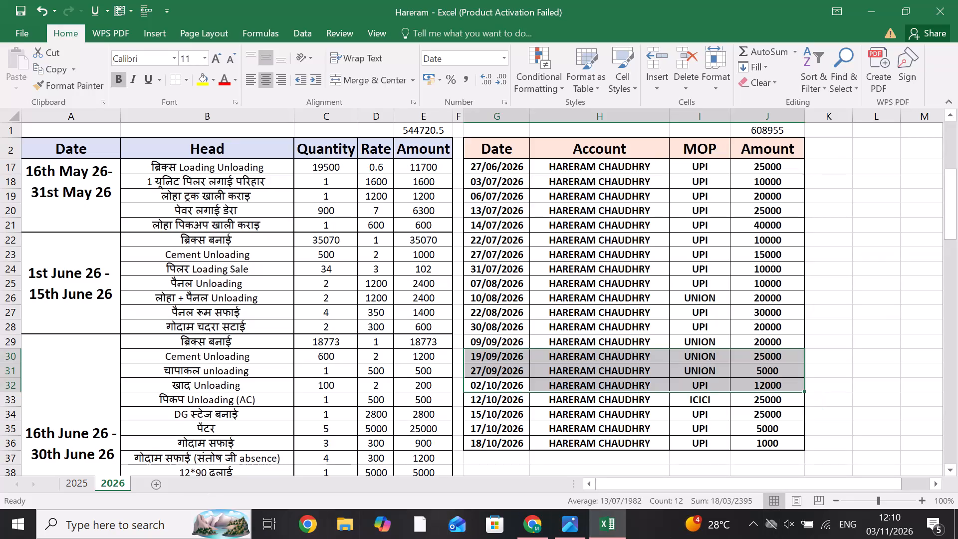
Check the payment amounts one by one, from the 30/08/2026 entry through the 02/10/2026 entry.
{"action": "left_click", "coordinate": [738, 329]}
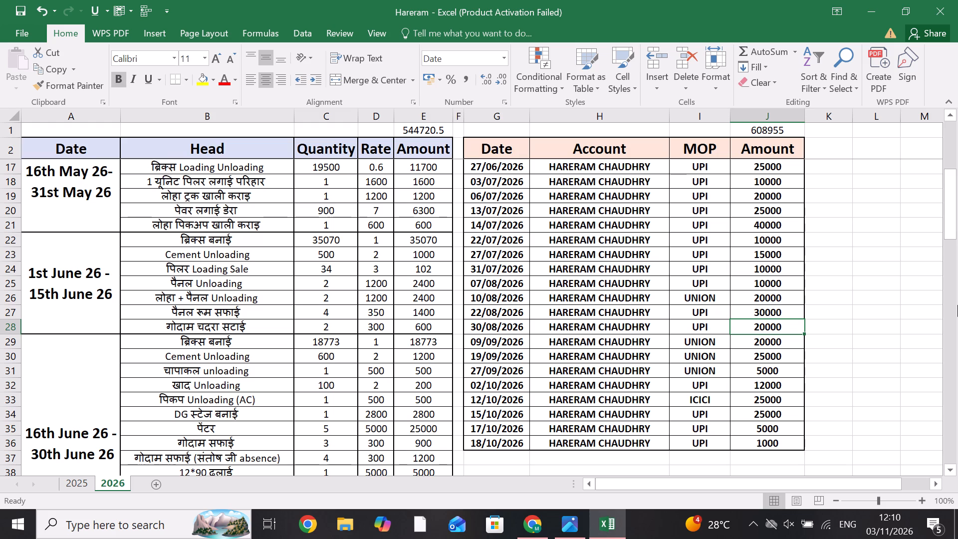
{"action": "key", "text": "Right"}
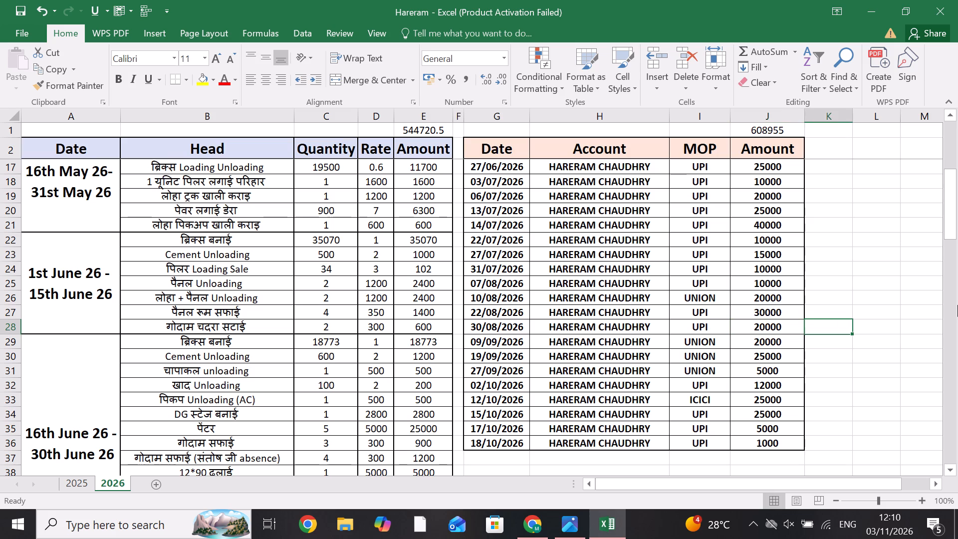
{"action": "key", "text": "Left"}
{"action": "key", "text": "Down"}
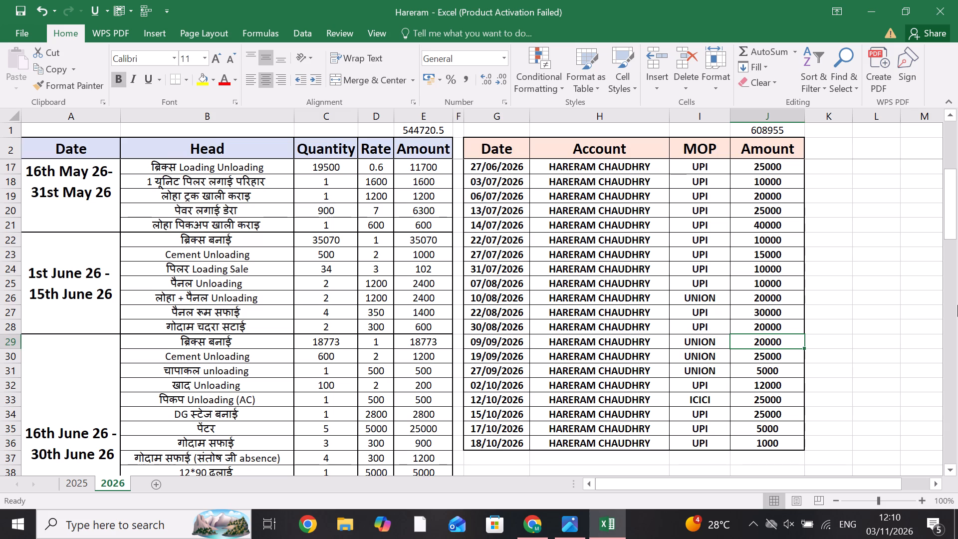
{"action": "key", "text": "Down"}
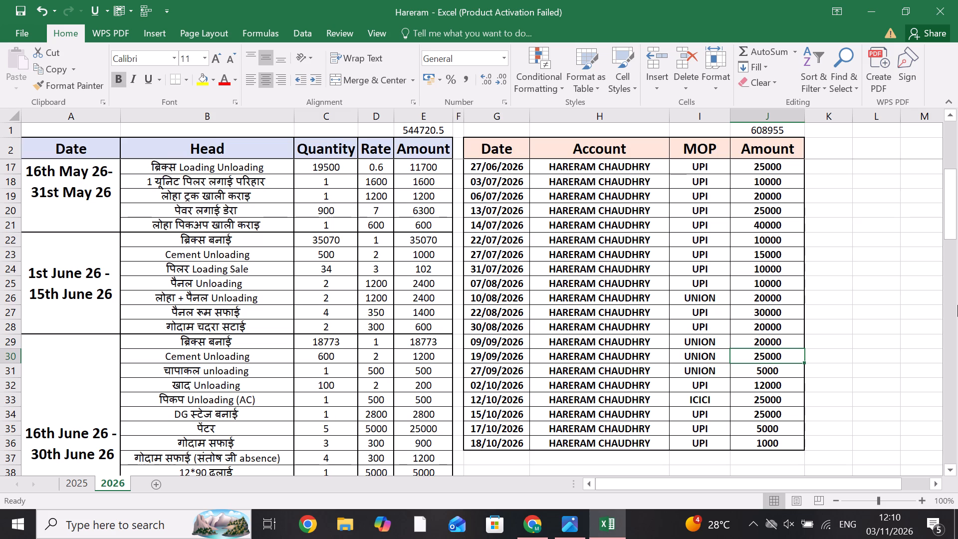
{"action": "key", "text": "Down"}
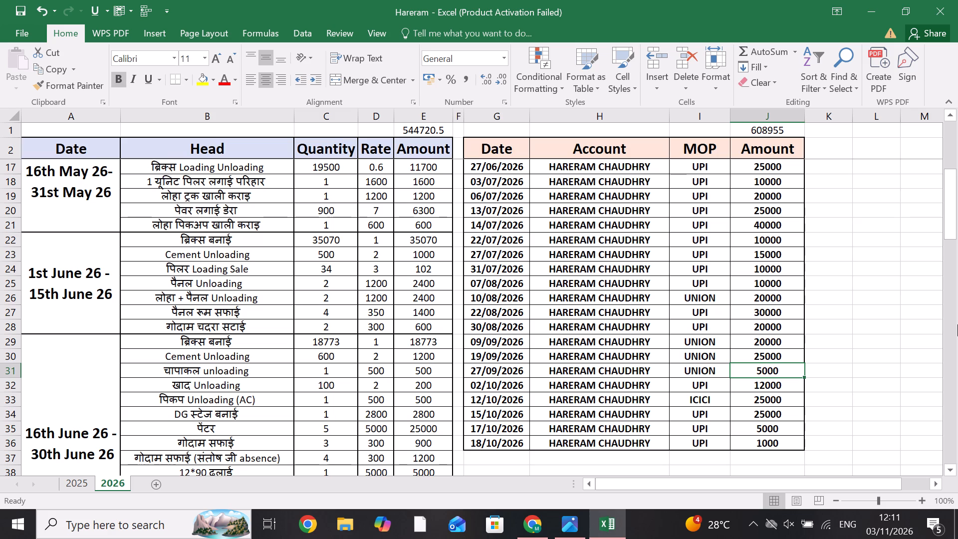
{"action": "key", "text": "Down"}
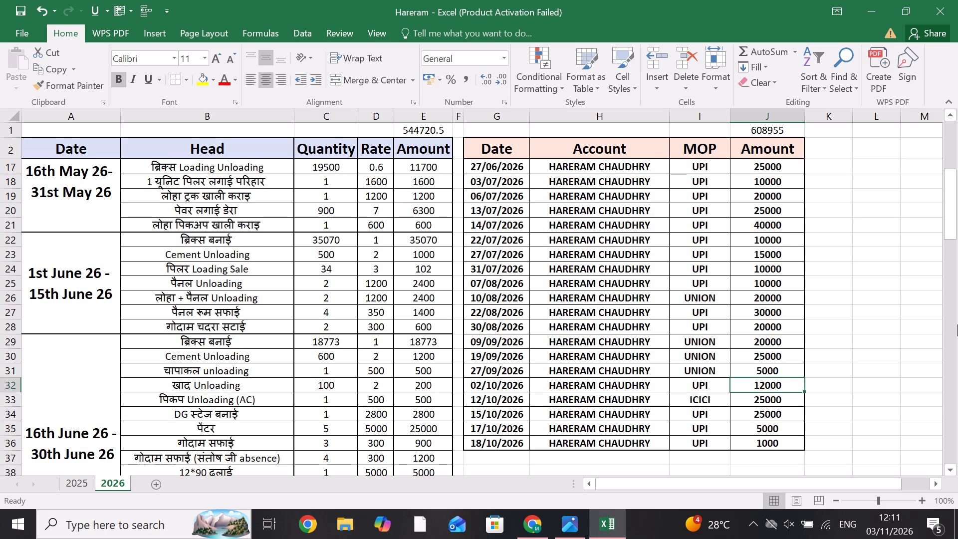
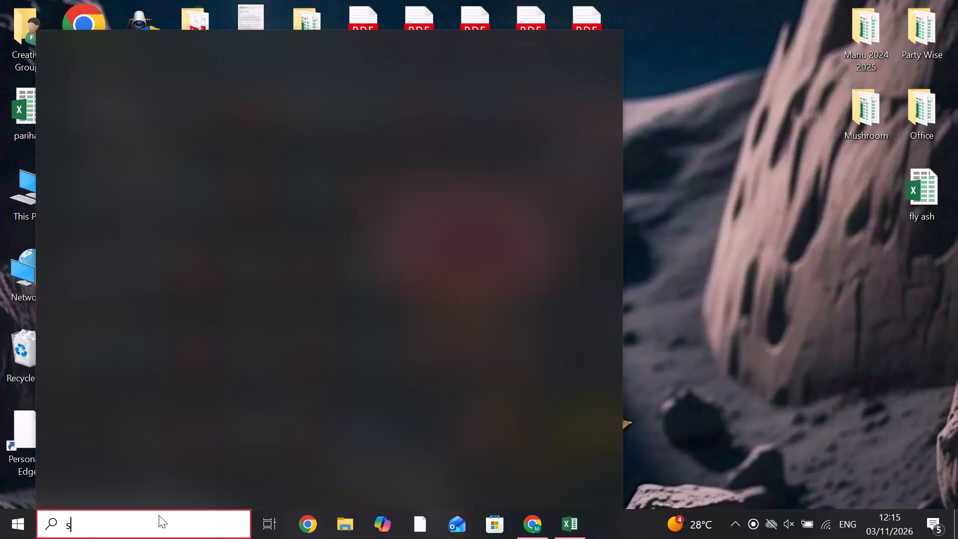
Search the computer for stock and open the Stock Report workbook.
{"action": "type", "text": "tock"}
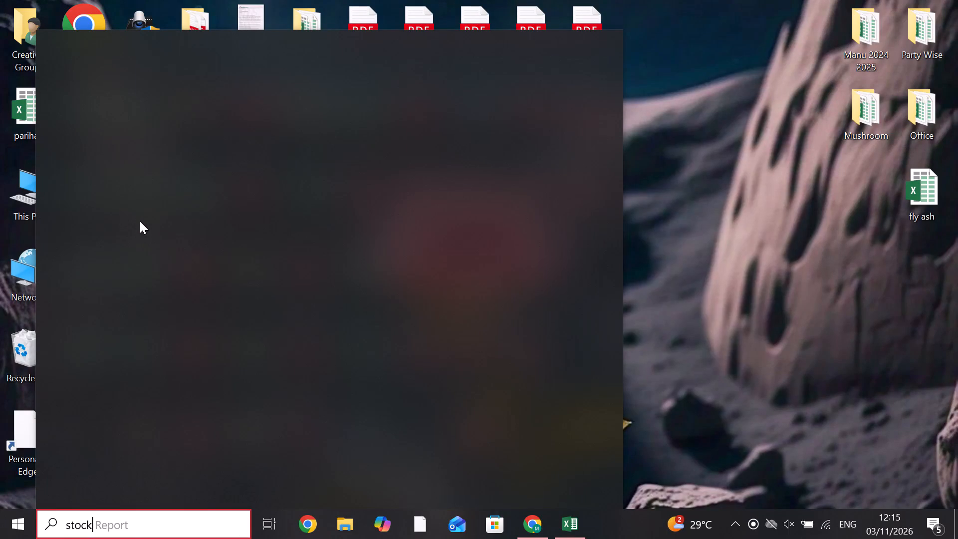
{"action": "scroll", "coordinate": [139, 225], "scroll_direction": "down", "scroll_amount": 2}
{"action": "left_click", "coordinate": [131, 129]}
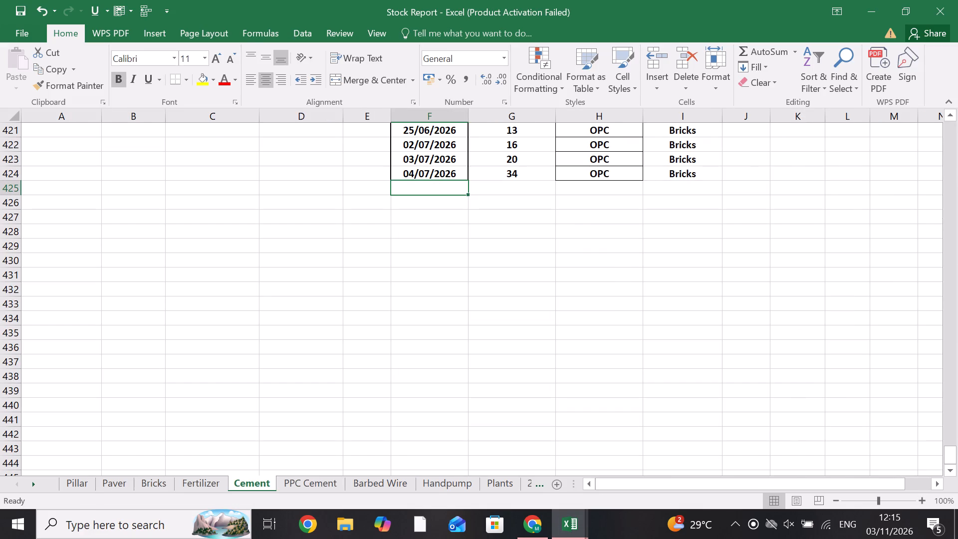
Examine the latest OPC entries on the Cement sheet and the dated records on the Bricks sheet, including its first empty row.
{"action": "scroll", "coordinate": [337, 241], "scroll_direction": "up", "scroll_amount": 1}
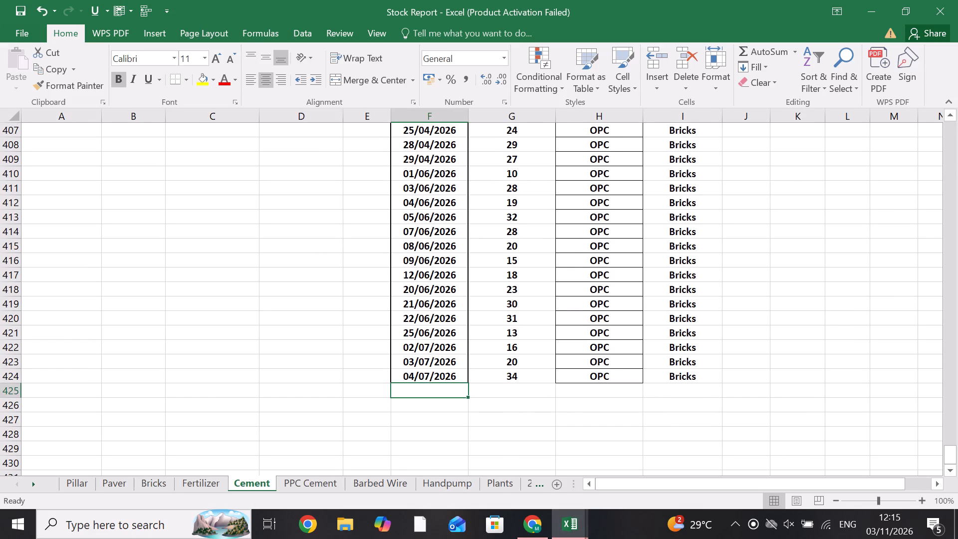
{"action": "left_click", "coordinate": [154, 489]}
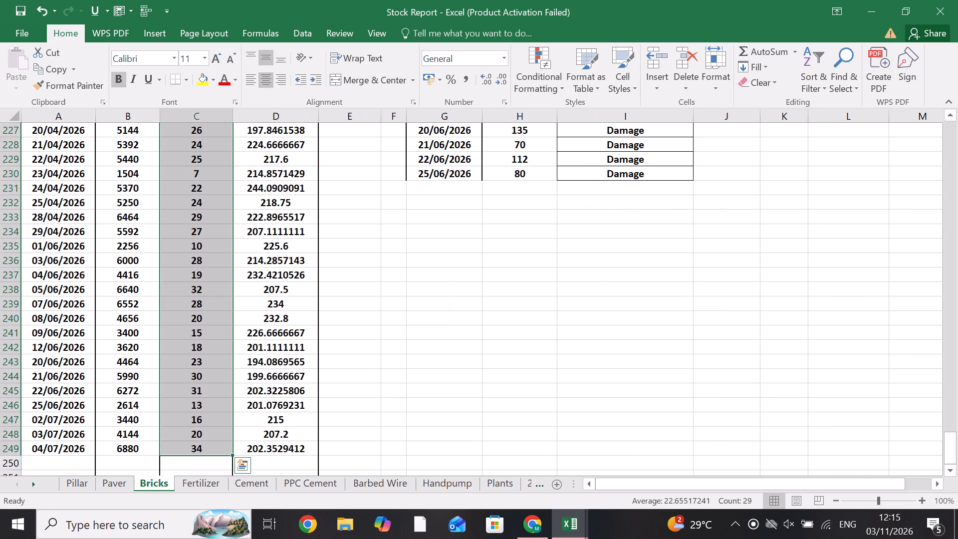
{"action": "scroll", "coordinate": [143, 419], "scroll_direction": "down", "scroll_amount": 1}
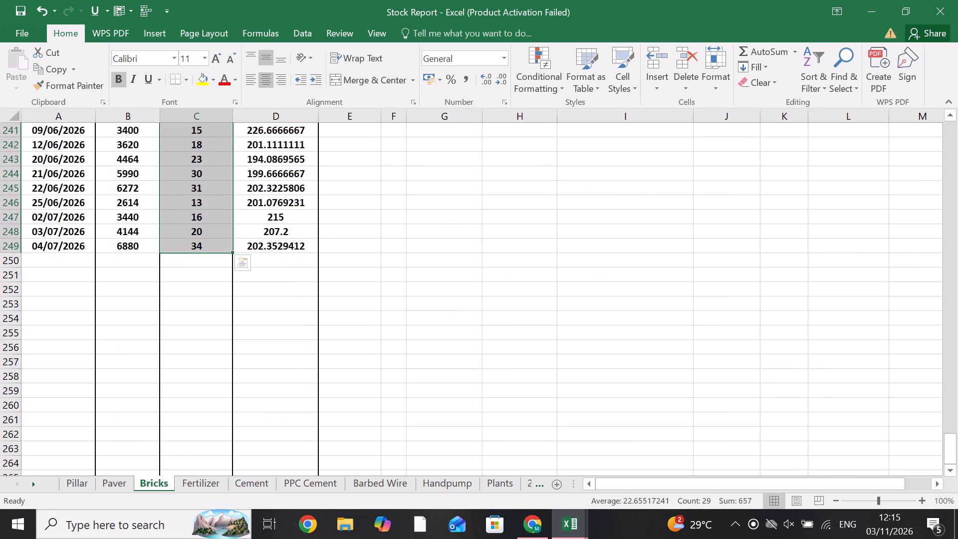
{"action": "left_click", "coordinate": [67, 264]}
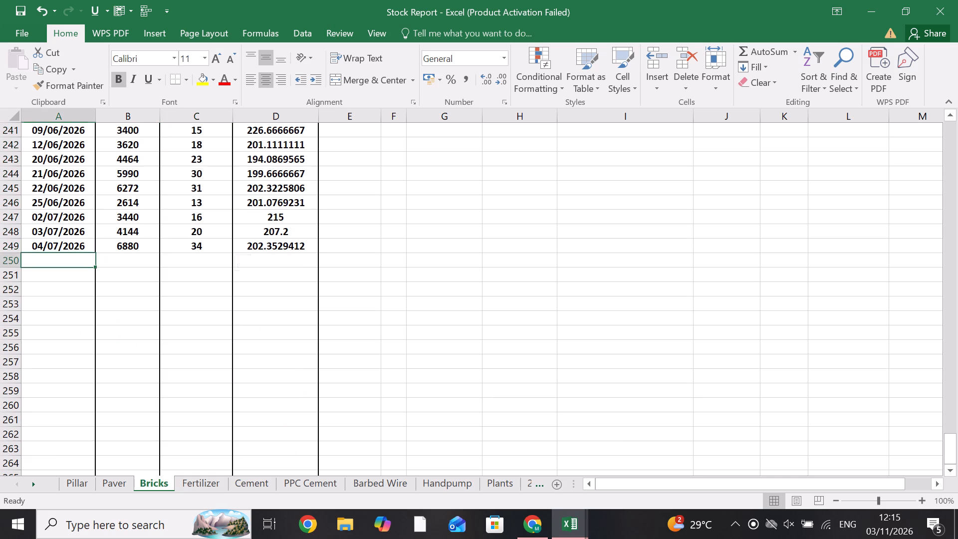
{"action": "scroll", "coordinate": [586, 226], "scroll_direction": "up", "scroll_amount": 3}
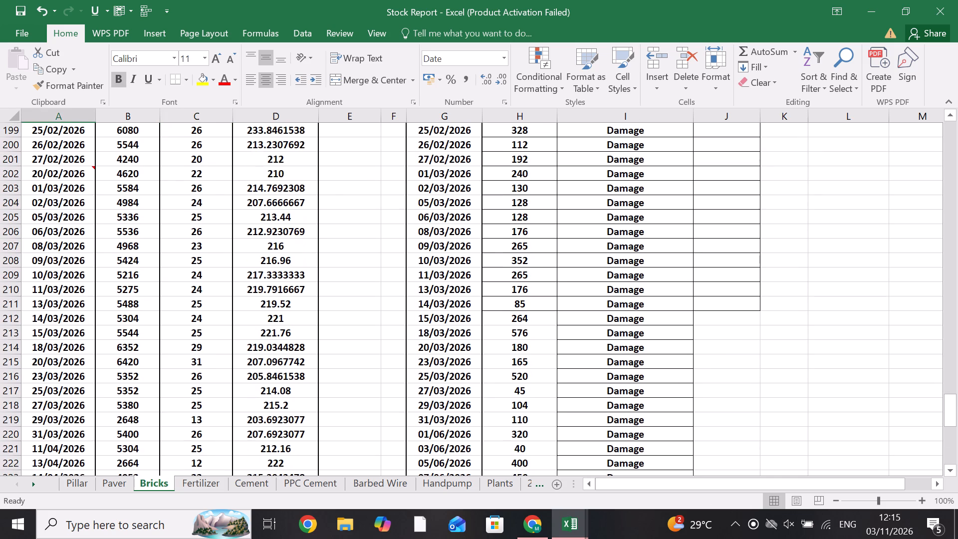
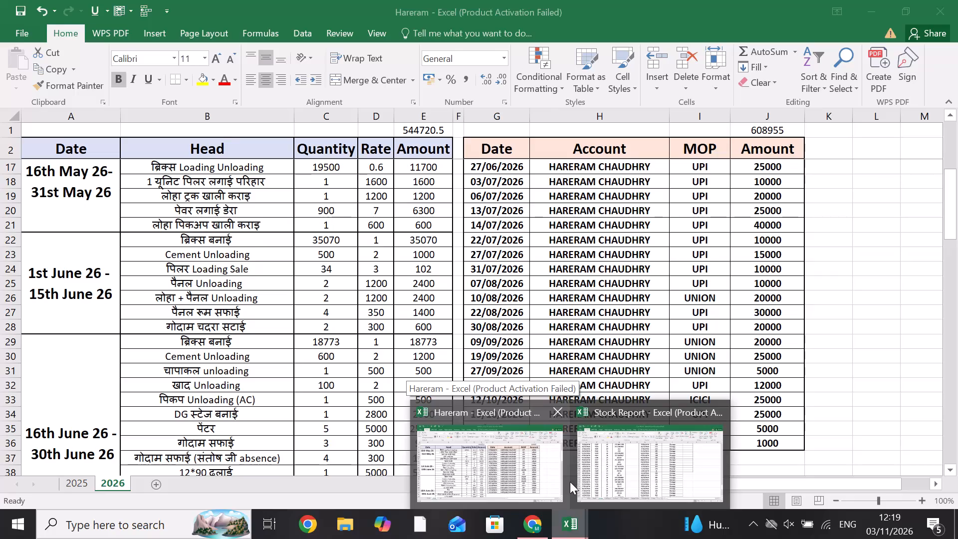
Switch to the Hareram workbook and select the first empty Head cell below the September 2026 work entries.
{"action": "left_click", "coordinate": [534, 469]}
{"action": "scroll", "coordinate": [492, 419], "scroll_direction": "down", "scroll_amount": 1}
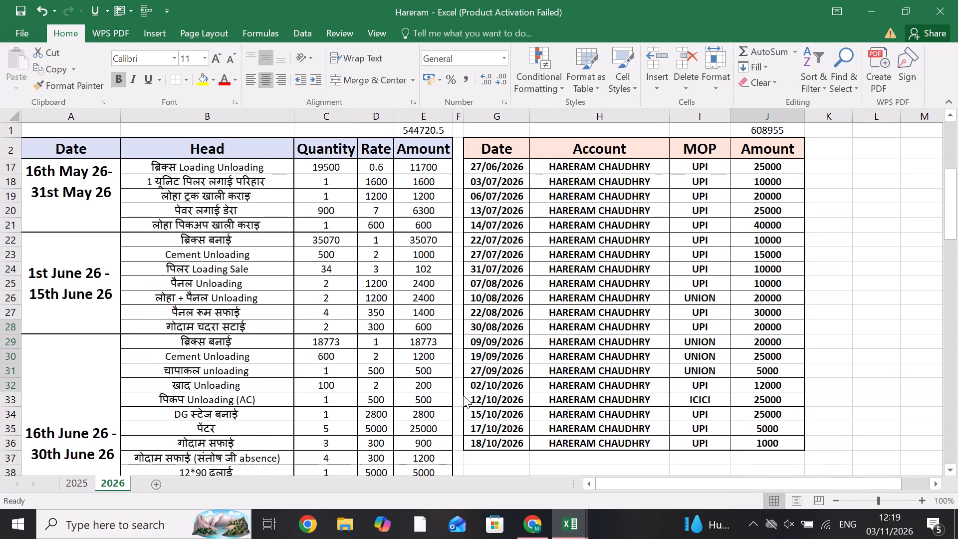
{"action": "scroll", "coordinate": [346, 390], "scroll_direction": "down", "scroll_amount": 1}
{"action": "scroll", "coordinate": [35, 441], "scroll_direction": "down", "scroll_amount": 2}
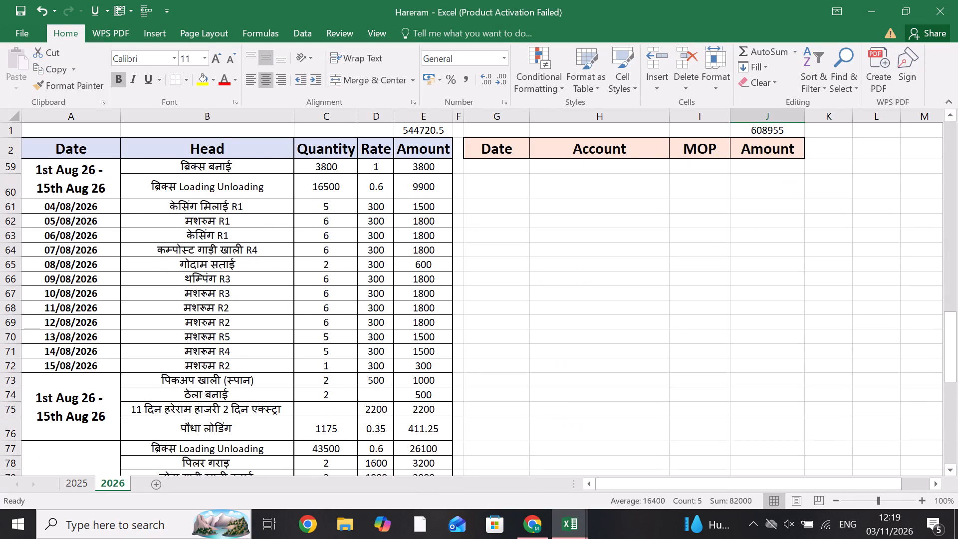
{"action": "scroll", "coordinate": [37, 423], "scroll_direction": "down", "scroll_amount": 1}
{"action": "left_click", "coordinate": [177, 407]}
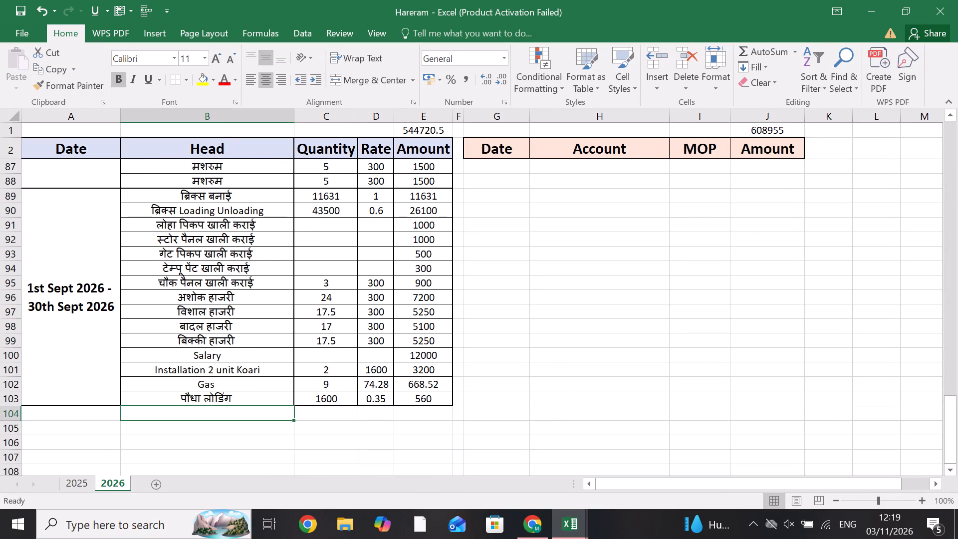
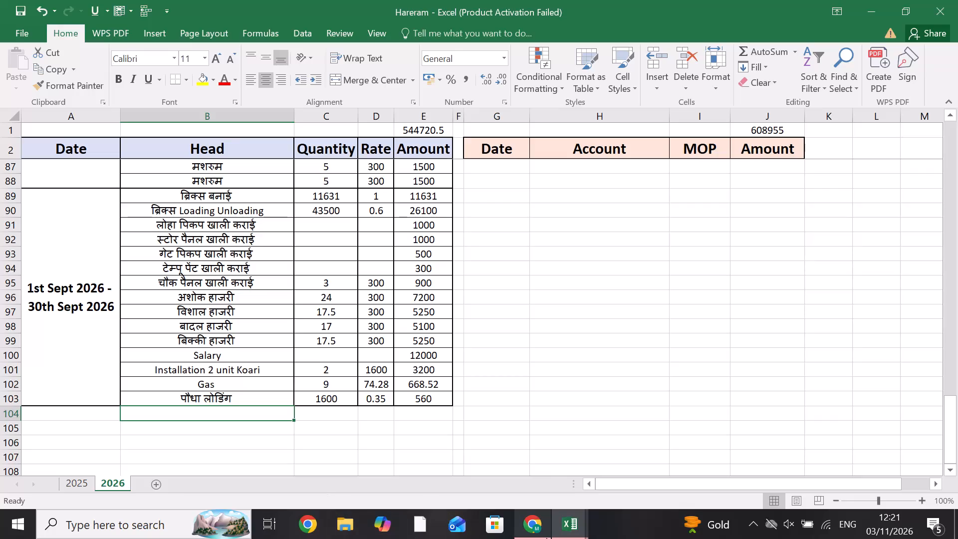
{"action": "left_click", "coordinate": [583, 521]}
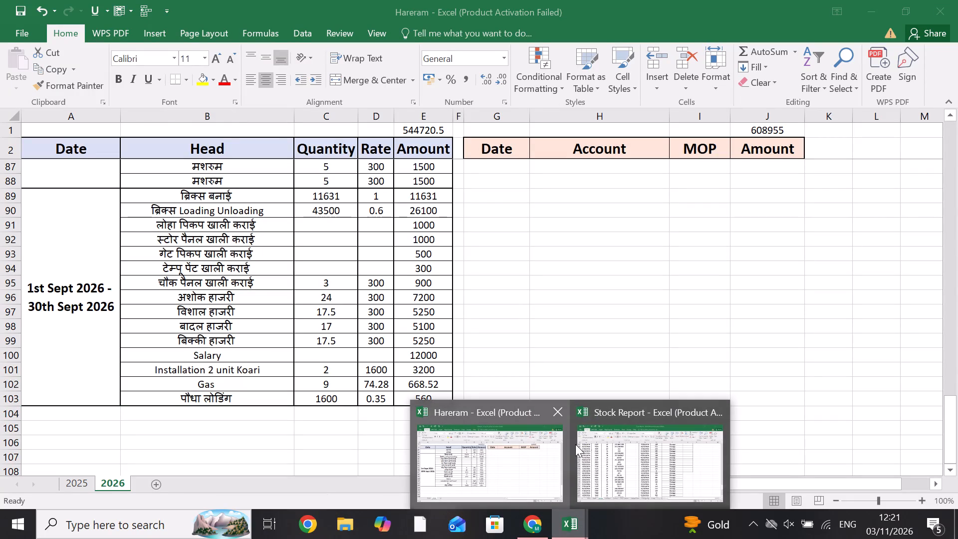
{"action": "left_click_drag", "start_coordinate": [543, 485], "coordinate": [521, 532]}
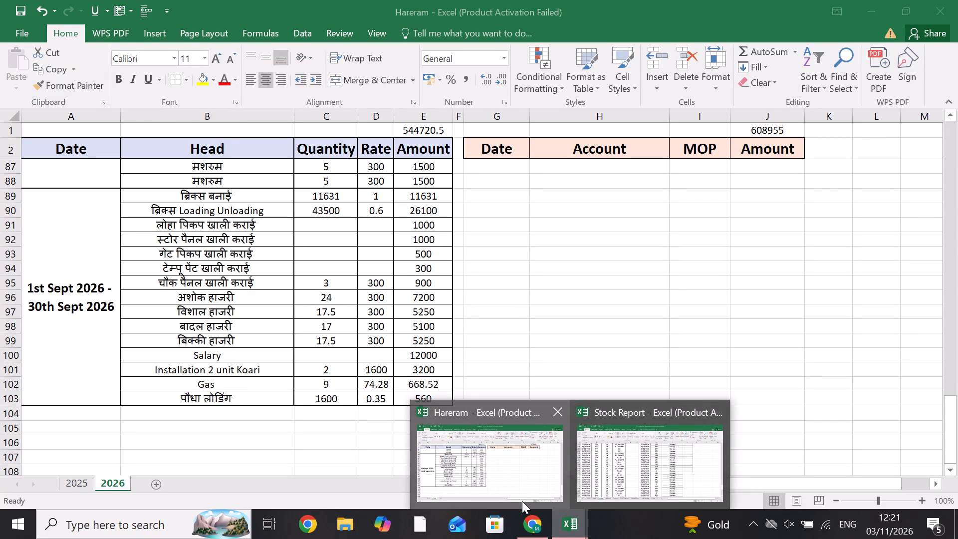
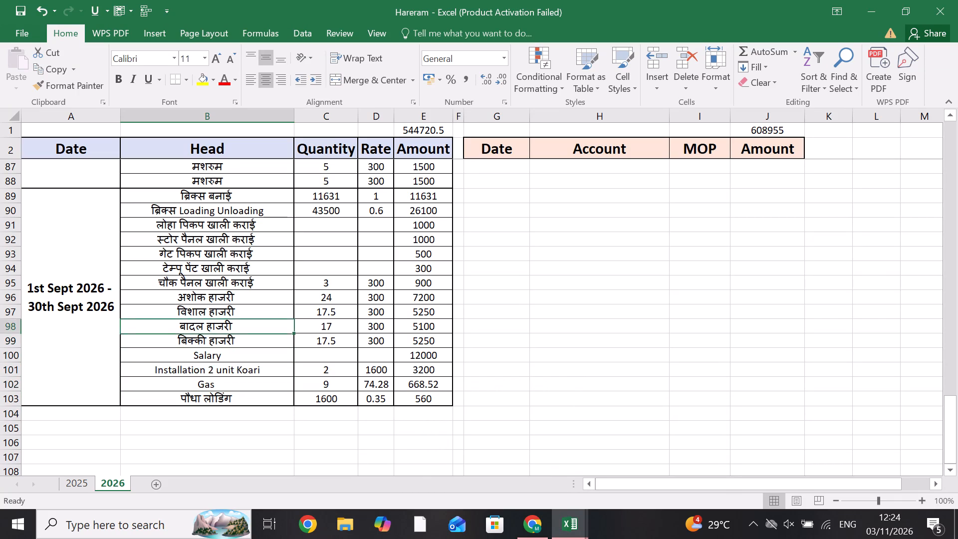
Examine the September 2026 work entries in the Head column, from बादल हाजरी back up to the first entry, ब्रिक्स बनाई.
{"action": "key", "text": "Up"}
{"action": "key", "text": "Up"}
{"action": "key", "text": "Up"}
{"action": "key", "text": "Up"}
{"action": "key", "text": "Up"}
{"action": "key", "text": "Up"}
{"action": "key", "text": "Up"}
{"action": "key", "text": "Up"}
{"action": "key", "text": "Up"}
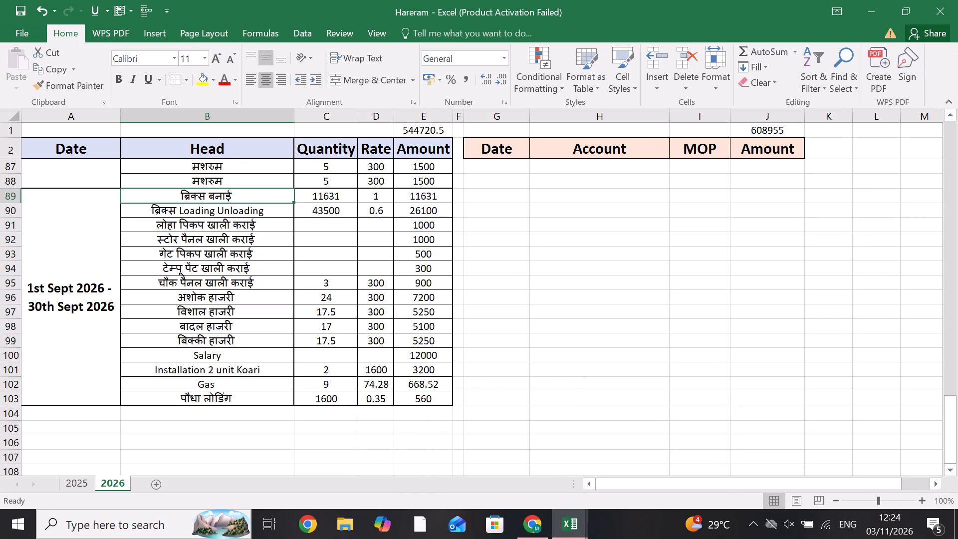
Copy the September heads ब्रिक्स बनाई and ब्रिक्स Loading Unloading into Head cells B104 and B105.
{"action": "key", "text": "shift+Down"}
{"action": "key", "text": "ctrl+c"}
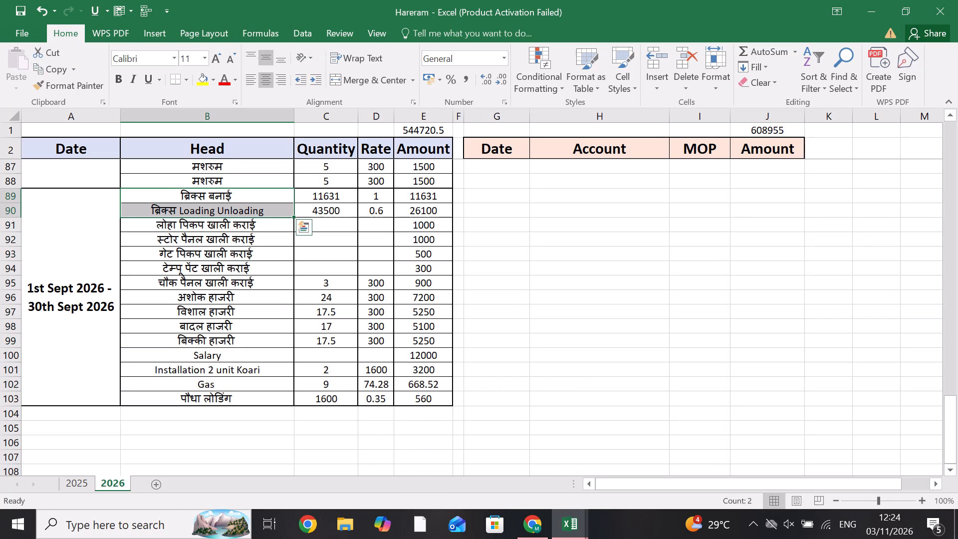
{"action": "left_click", "coordinate": [216, 416]}
{"action": "key", "text": "ctrl+v"}
With Head cell B106 selected, switch the input language to Hindi Google Input Tools.
{"action": "left_click", "coordinate": [223, 439]}
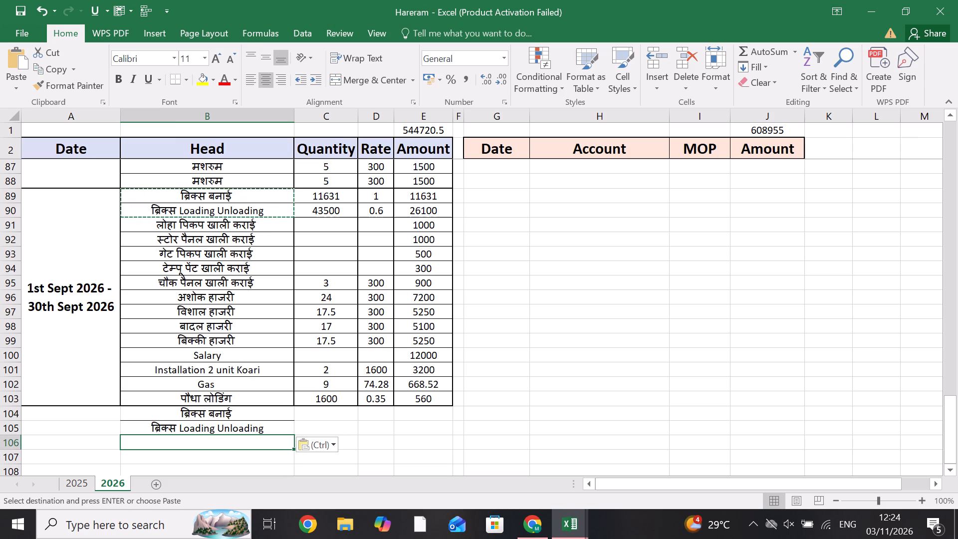
{"action": "left_click", "coordinate": [845, 521]}
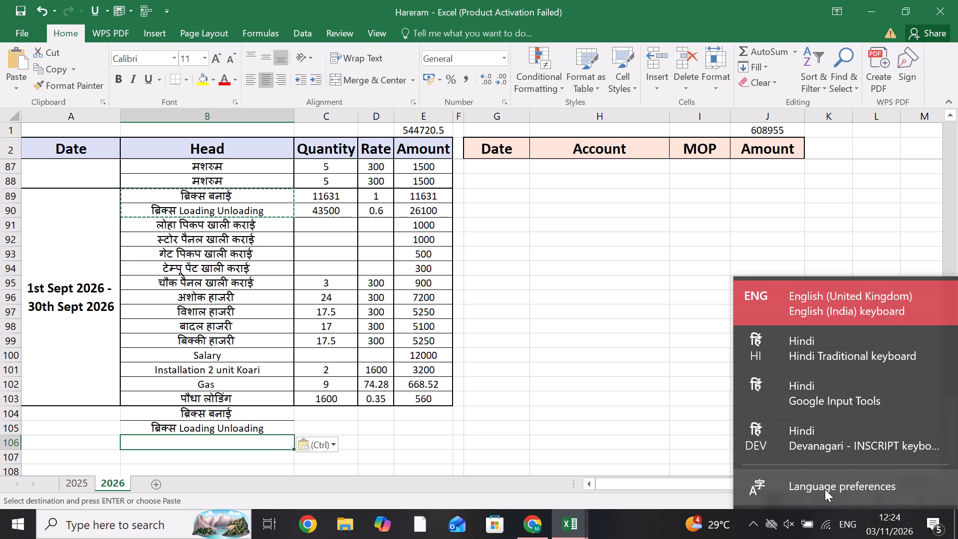
{"action": "left_click", "coordinate": [796, 401]}
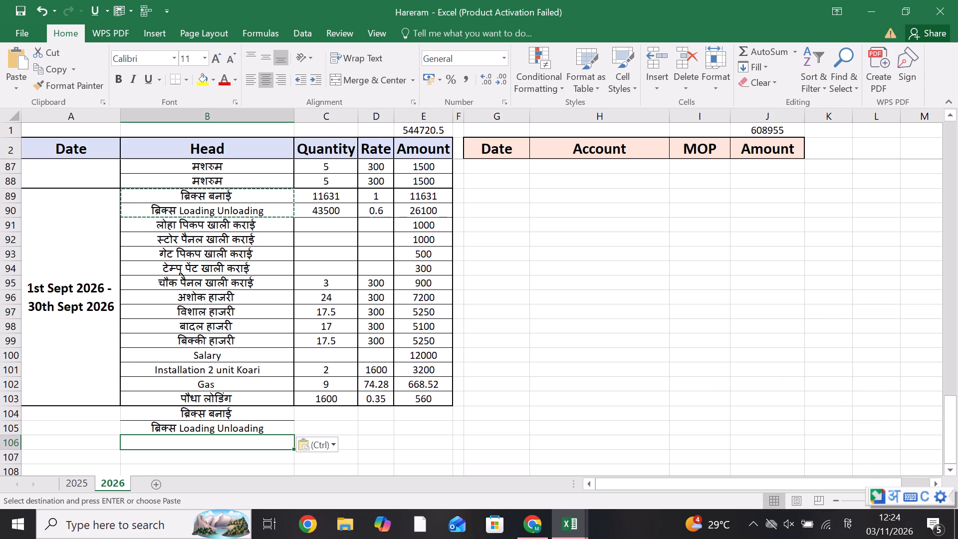
Enter the head हरेराम लेबर मशरुम + नर्सरी + ढलाई + बेल्डिंग + किचन in cell B106.
{"action": "type", "text": "hareram"}
{"action": "key", "text": "space"}
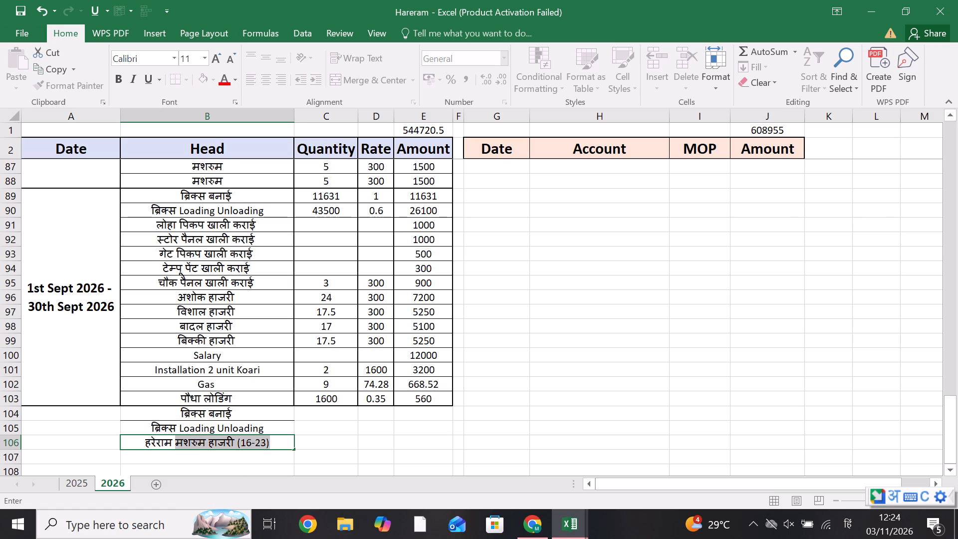
{"action": "type", "text": "labour"}
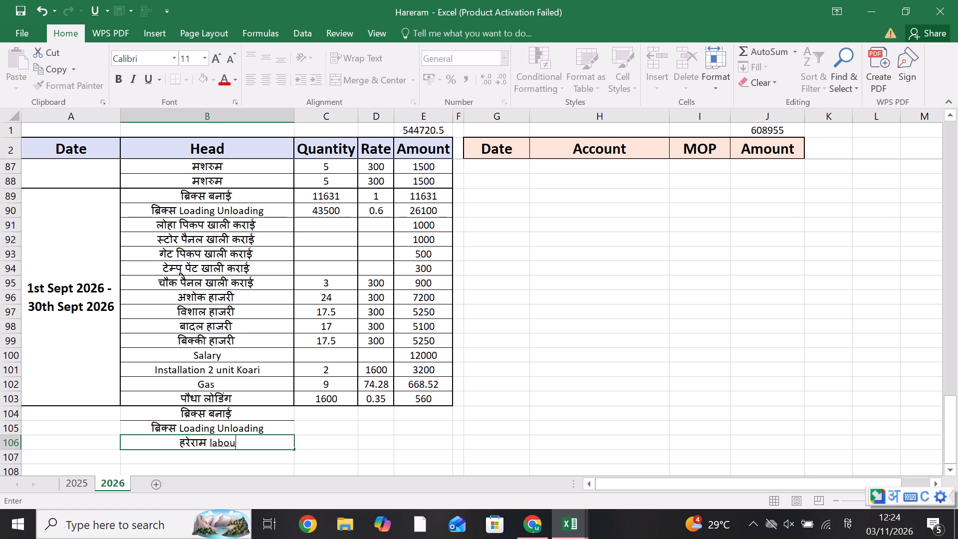
{"action": "key", "text": "space"}
{"action": "type", "text": "mushroom"}
{"action": "key", "text": "space"}
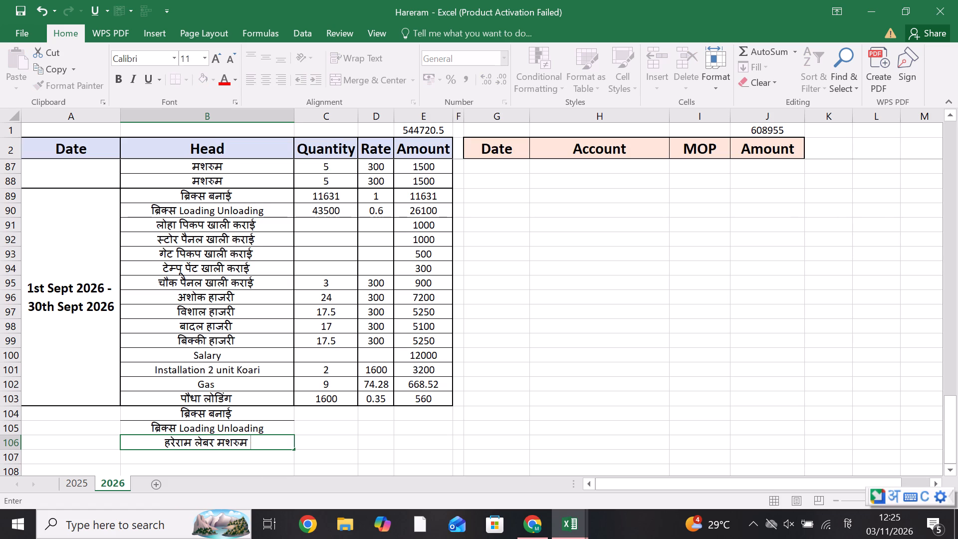
{"action": "type", "text": "+"}
{"action": "key", "text": "space"}
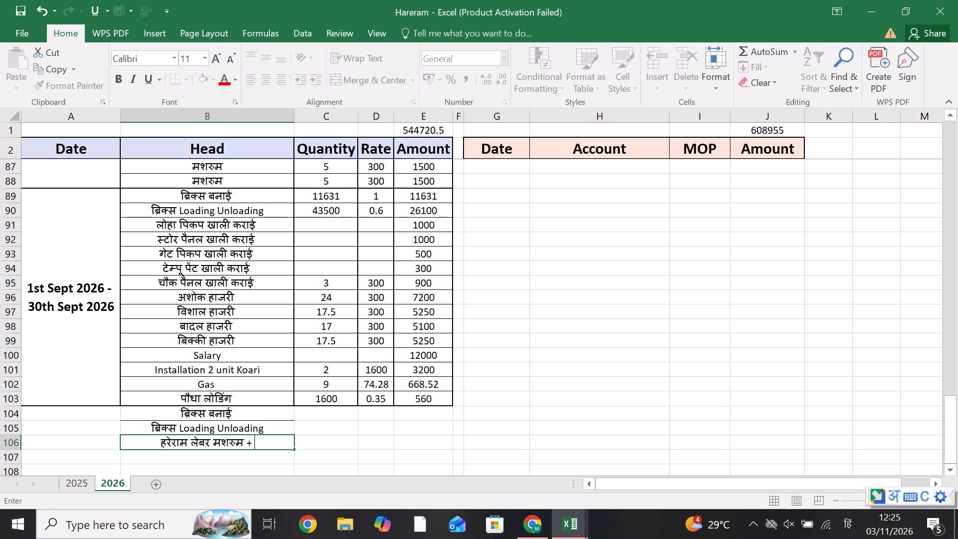
{"action": "type", "text": "nursery"}
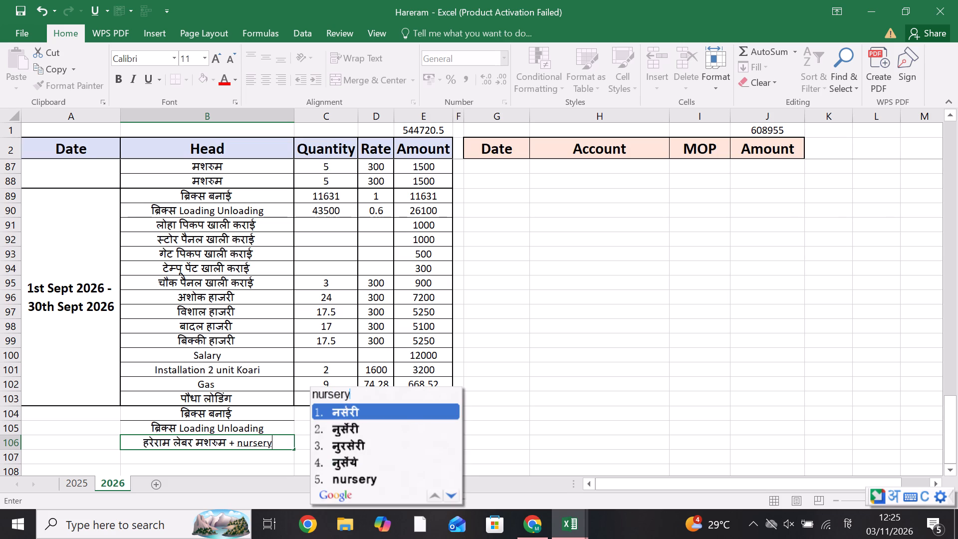
{"action": "key", "text": "space"}
{"action": "key", "text": "shift+plus"}
{"action": "key", "text": "space"}
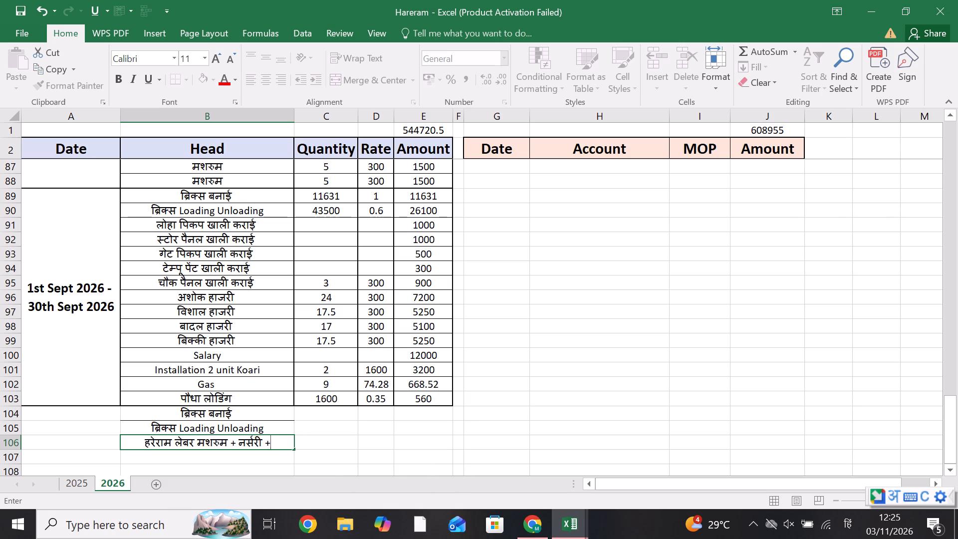
{"action": "type", "text": "dhalai"}
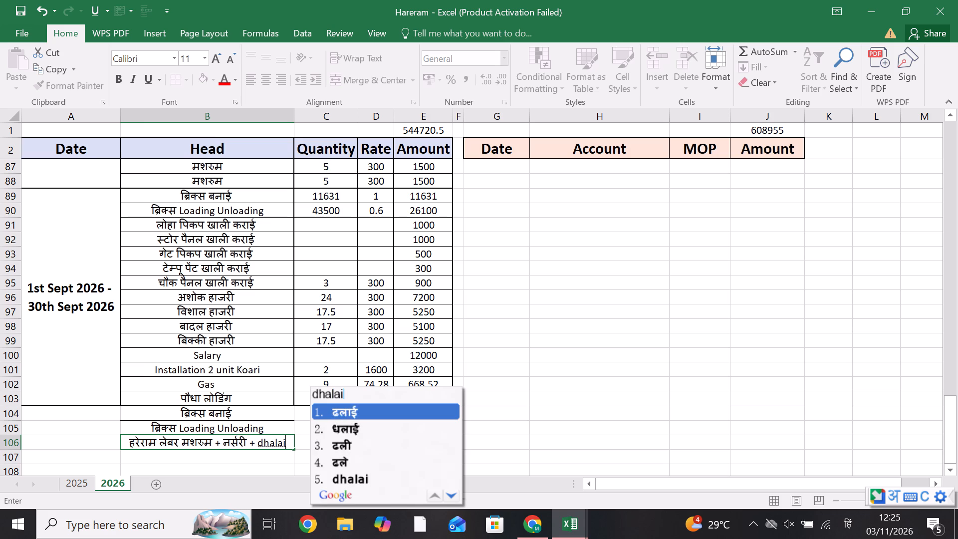
{"action": "key", "text": "space"}
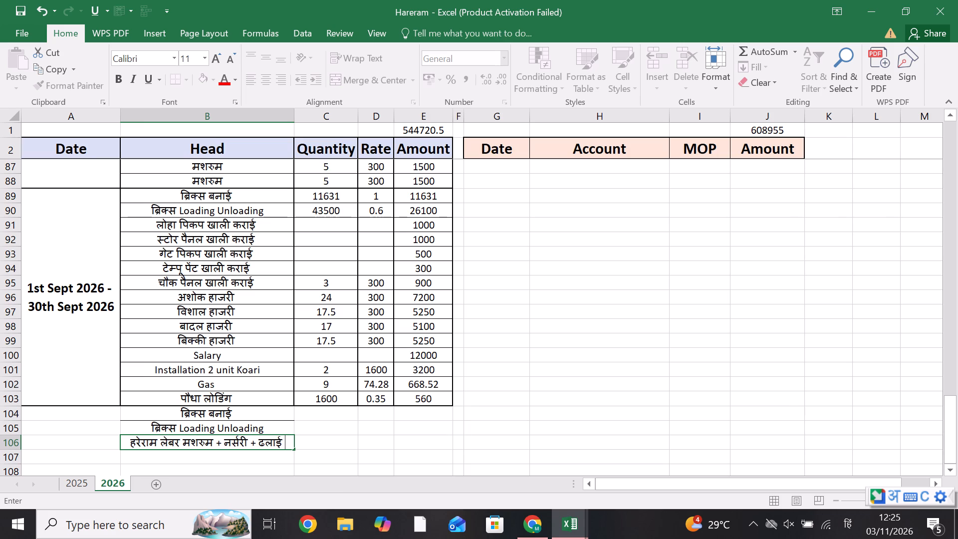
{"action": "key", "text": "shift+plus"}
{"action": "key", "text": "space"}
{"action": "type", "text": "bek"}
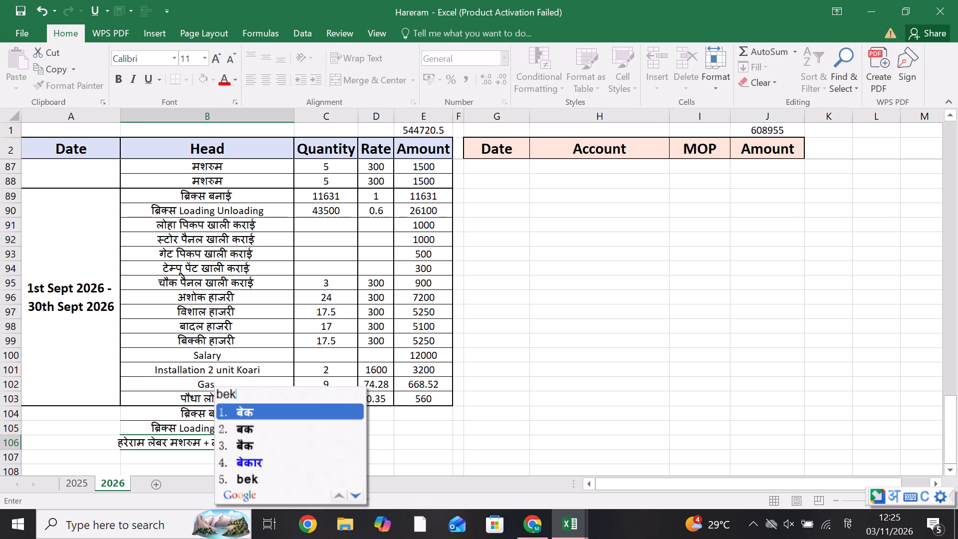
{"action": "key", "text": "BackSpace"}
{"action": "type", "text": "lsing"}
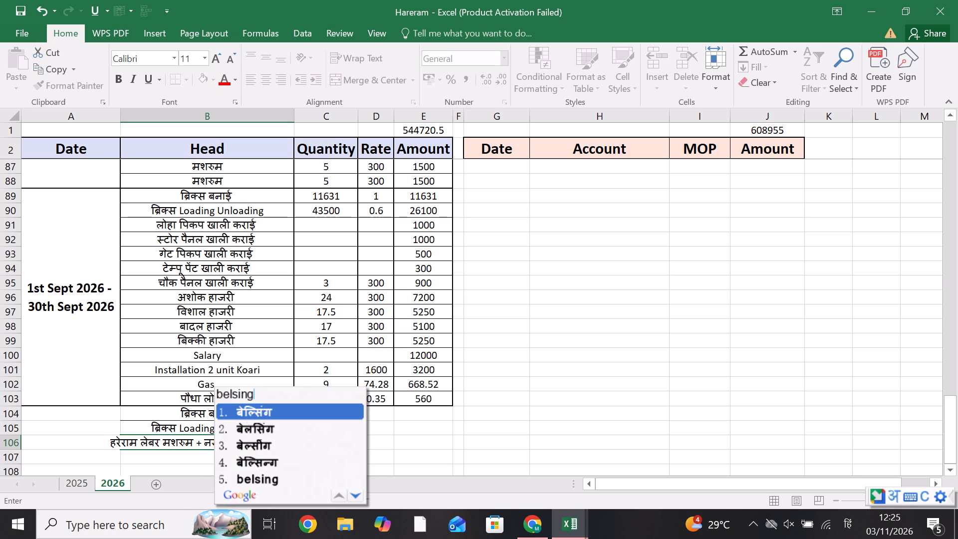
{"action": "key", "text": "BackSpace"}
{"action": "key", "text": "BackSpace"}
{"action": "key", "text": "BackSpace"}
{"action": "key", "text": "BackSpace"}
{"action": "type", "text": "ding"}
{"action": "key", "text": "space"}
{"action": "type", "text": "+ kitchen"}
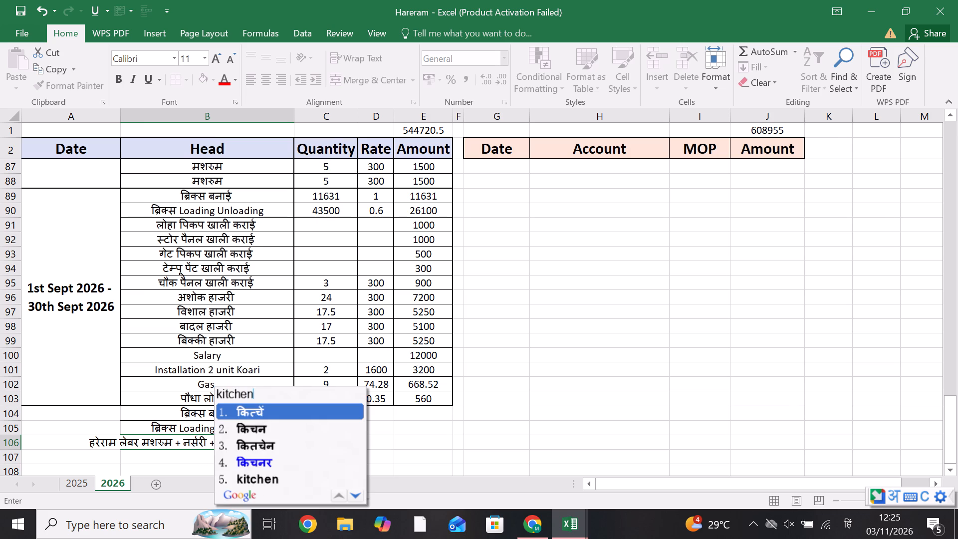
{"action": "key", "text": "Down"}
{"action": "key", "text": "space"}
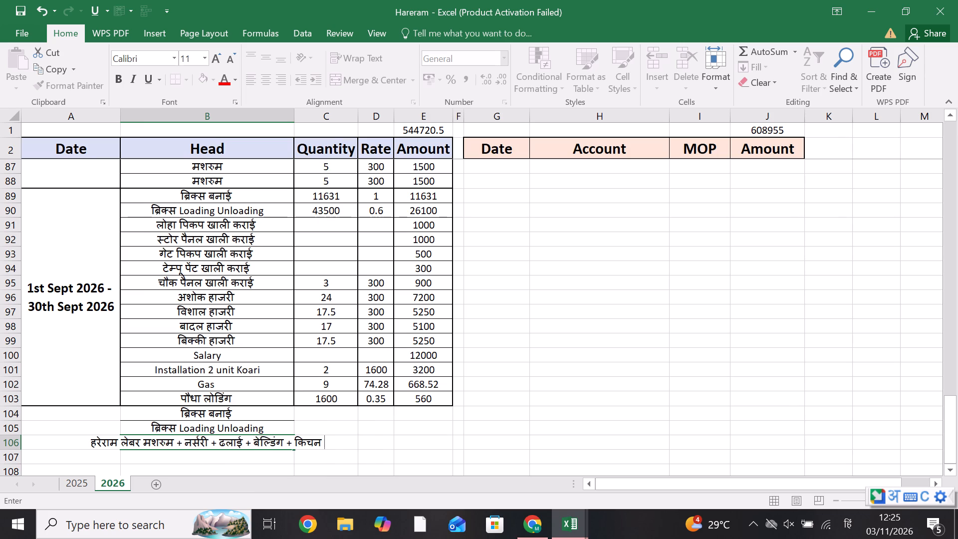
{"action": "key", "text": "Right"}
{"action": "key", "text": "Down"}
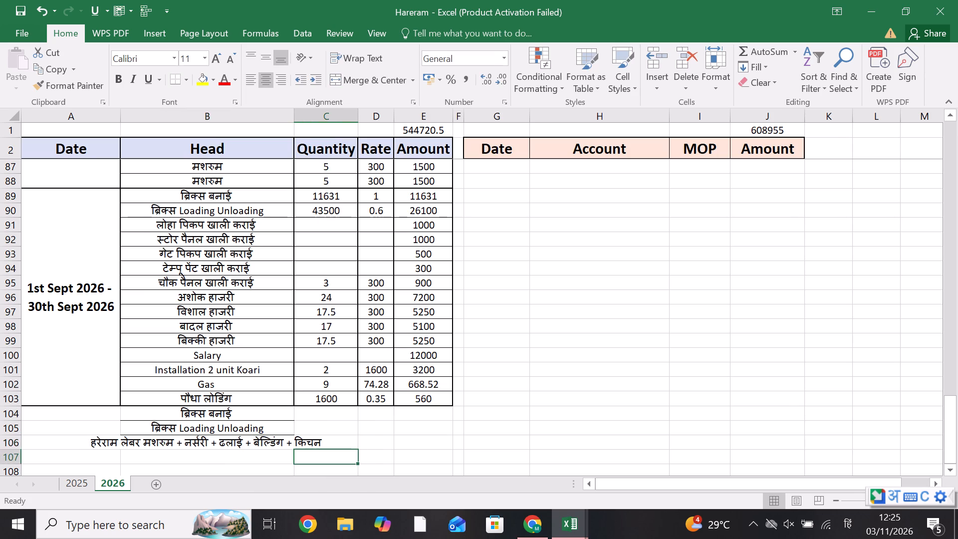
Enter the head पिलर गड़ाई 1 यूनिट in cell B107.
{"action": "key", "text": "Down"}
{"action": "key", "text": "Up"}
{"action": "key", "text": "Left"}
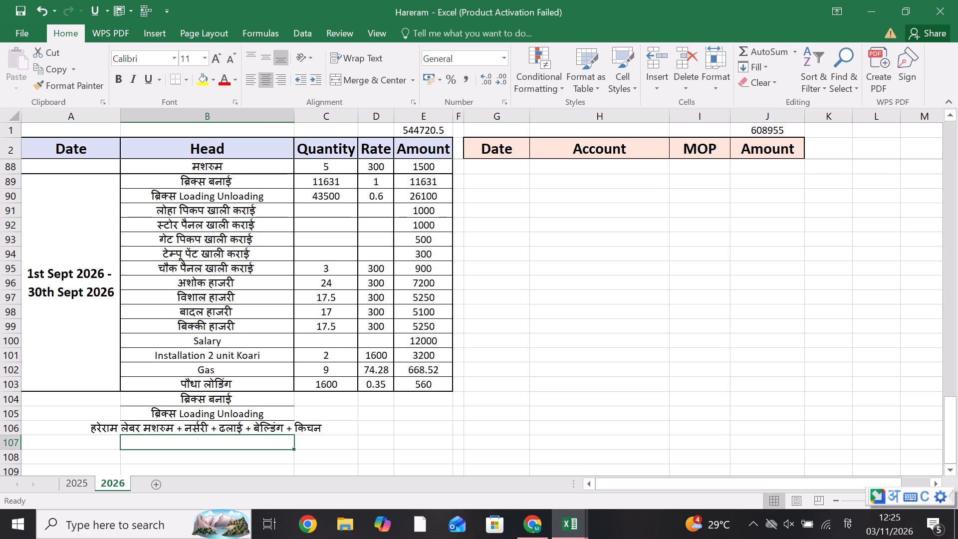
{"action": "type", "text": "pillar"}
{"action": "key", "text": "space"}
{"action": "type", "text": "garai"}
{"action": "key", "text": "BackSpace"}
{"action": "key", "text": "BackSpace"}
{"action": "key", "text": "BackSpace"}
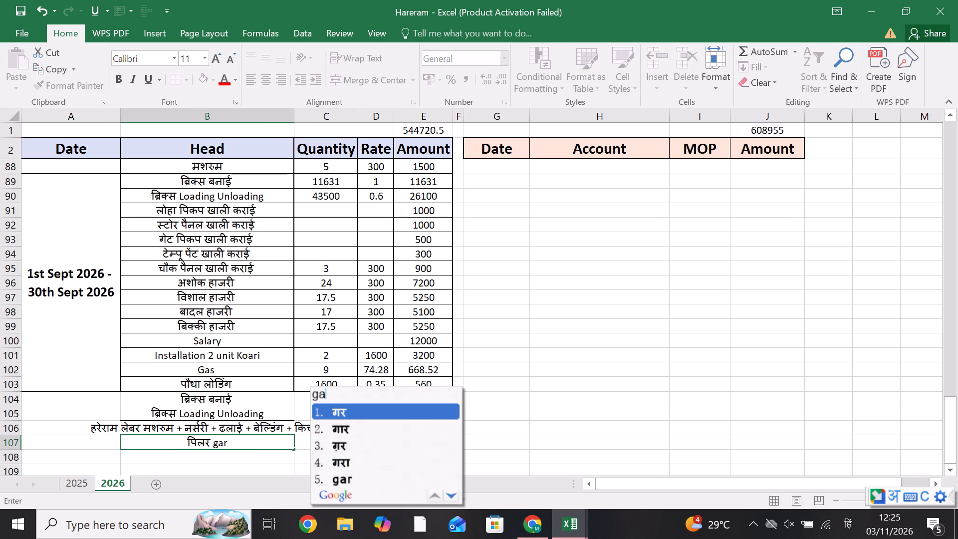
{"action": "type", "text": "dai"}
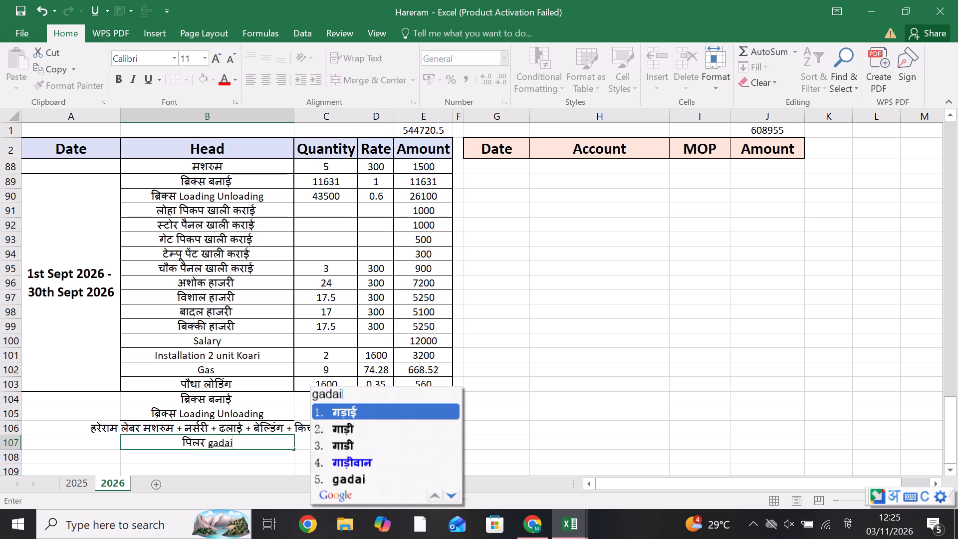
{"action": "key", "text": "space"}
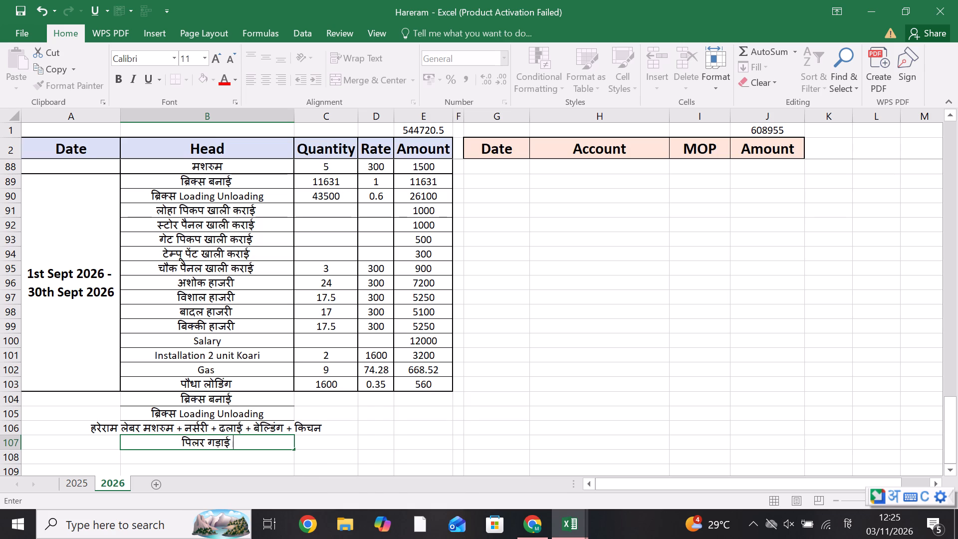
{"action": "type", "text": "1"}
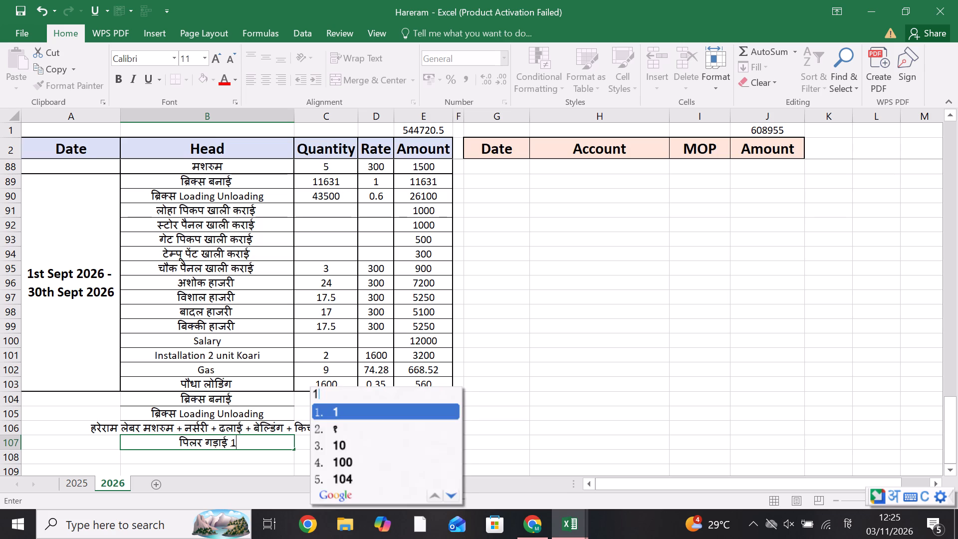
{"action": "key", "text": "space"}
{"action": "type", "text": "unit"}
{"action": "key", "text": "space"}
{"action": "key", "text": "Return"}
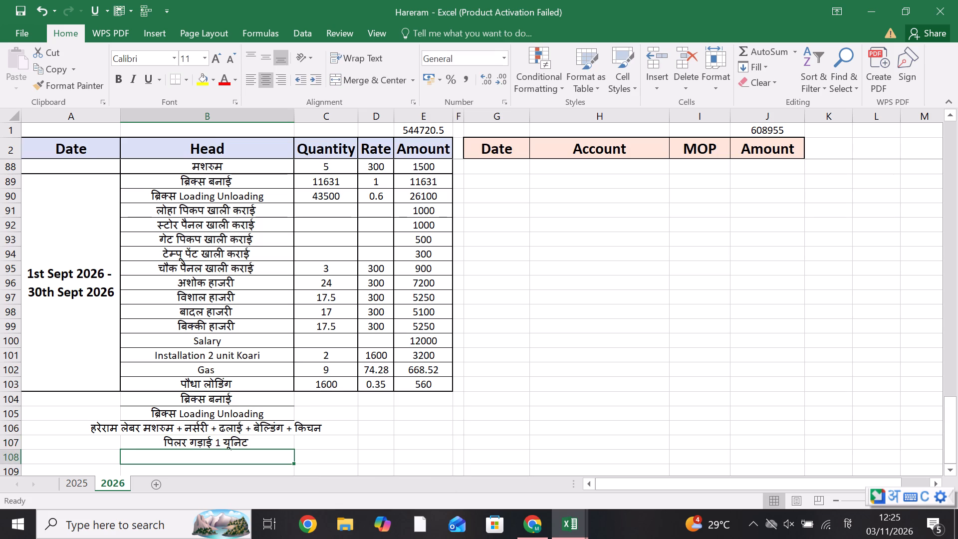
Enter the head पिलर रिपेयरिंग 2 यूनिट in cell B108.
{"action": "key", "text": "i"}
{"action": "key", "text": "BackSpace"}
{"action": "type", "text": "pillar e"}
{"action": "key", "text": "BackSpace"}
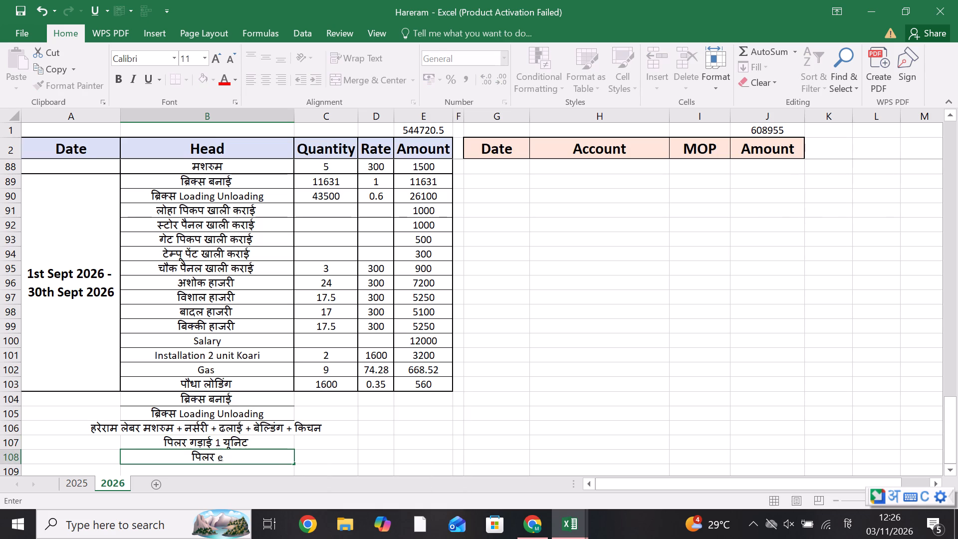
{"action": "type", "text": "repairanu"}
{"action": "key", "text": "BackSpace"}
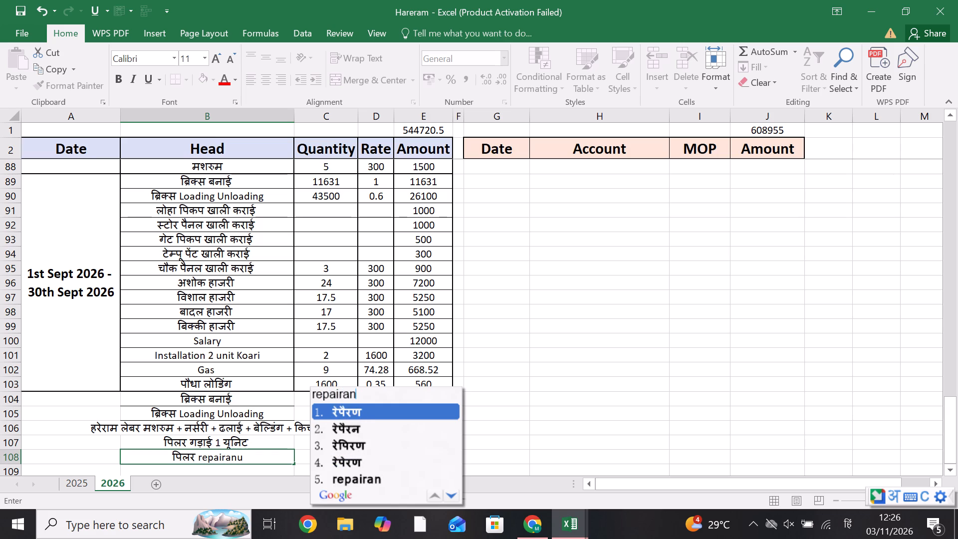
{"action": "key", "text": "g"}
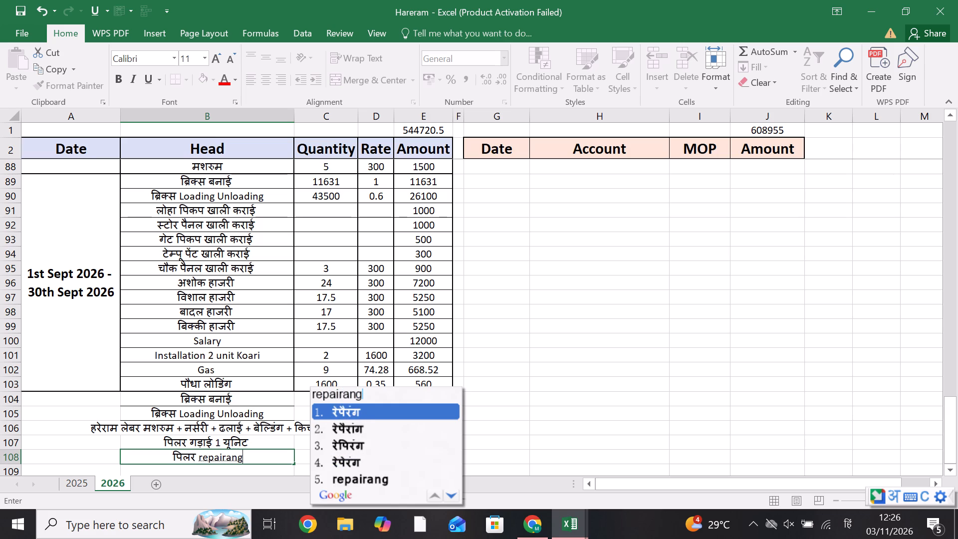
{"action": "key", "text": "BackSpace"}
{"action": "key", "text": "BackSpace"}
{"action": "key", "text": "BackSpace"}
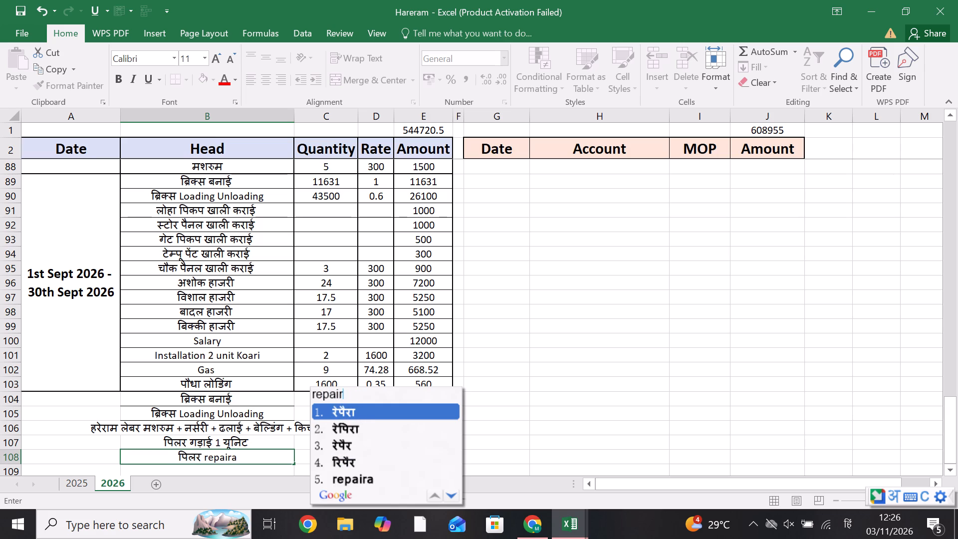
{"action": "type", "text": "ing"}
{"action": "key", "text": "space"}
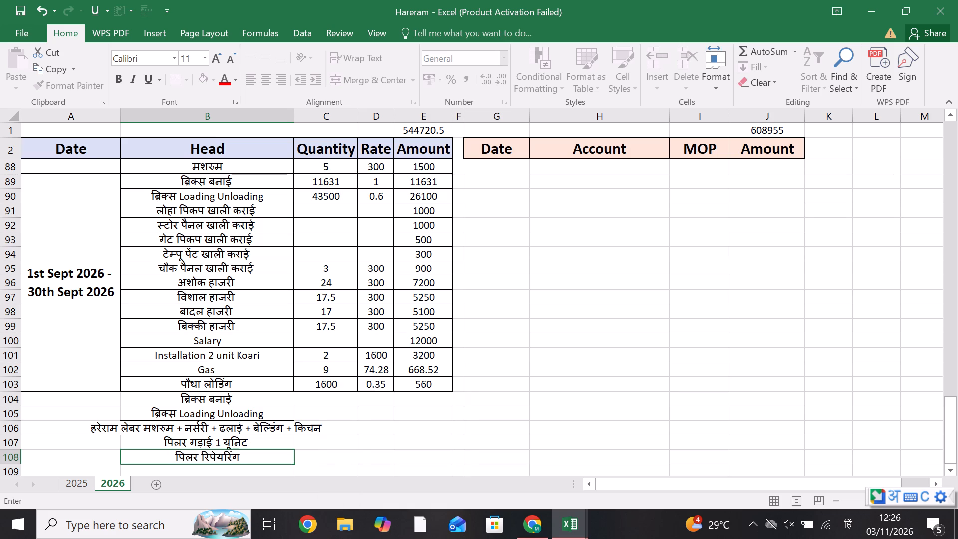
{"action": "type", "text": "2"}
{"action": "key", "text": "space"}
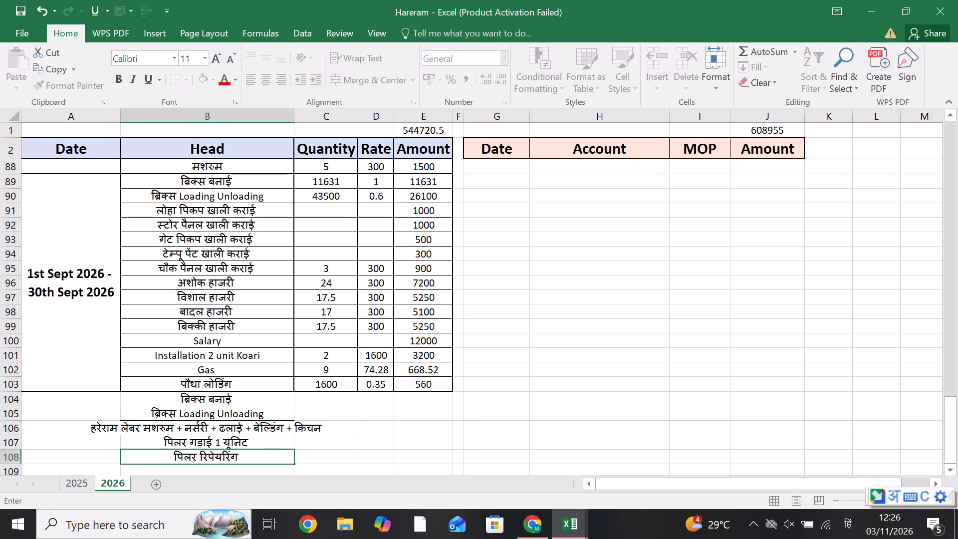
{"action": "type", "text": "unit"}
{"action": "key", "text": "space"}
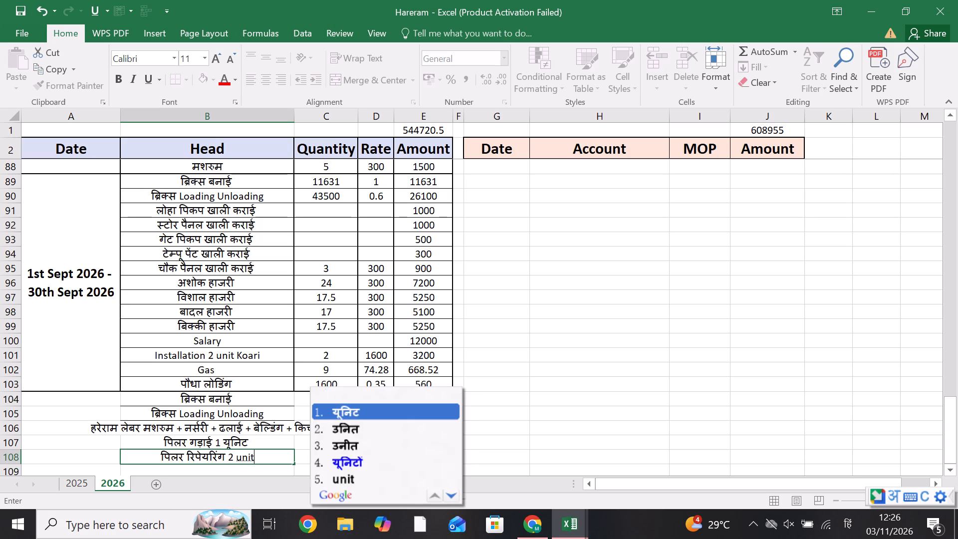
{"action": "key", "text": "Return"}
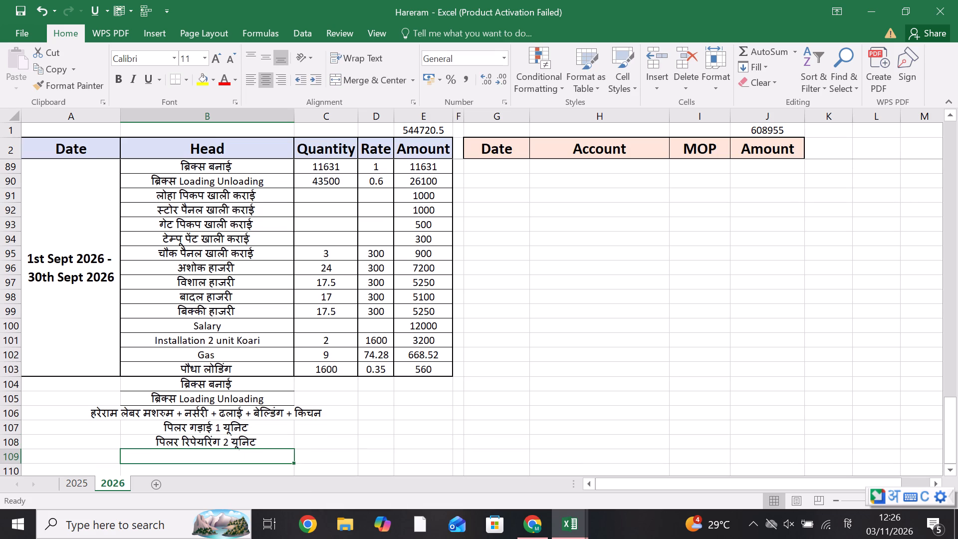
Enter the head कोकोपिट खाली कराई in cell B109.
{"action": "type", "text": "coco"}
{"action": "type", "text": "peat"}
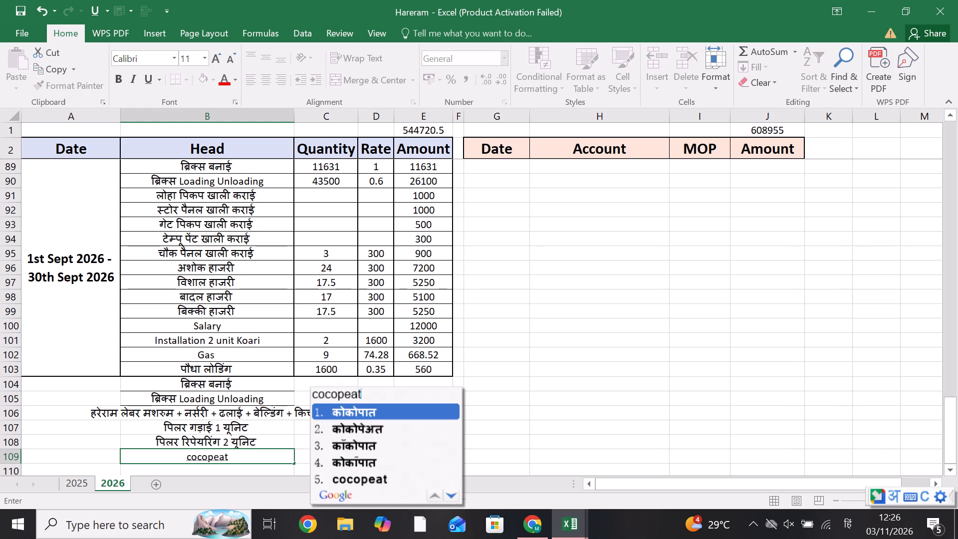
{"action": "key", "text": "BackSpace"}
{"action": "key", "text": "BackSpace"}
{"action": "key", "text": "BackSpace"}
{"action": "type", "text": "it"}
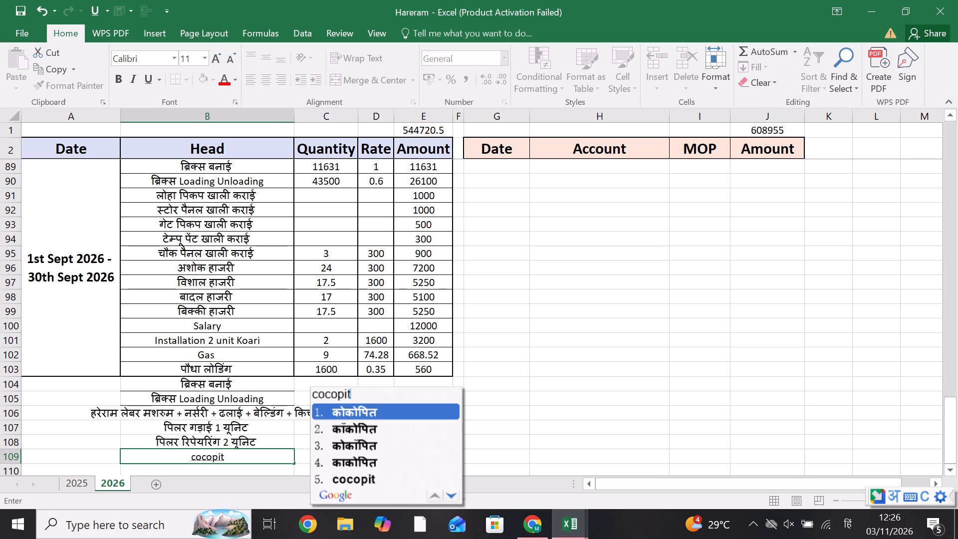
{"action": "key", "text": "BackSpace"}
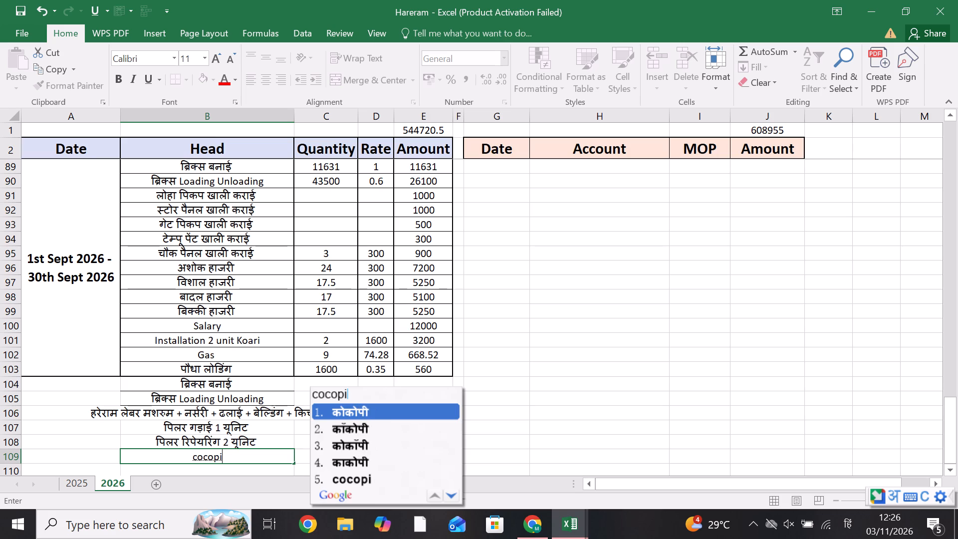
{"action": "key", "text": "BackSpace"}
{"action": "key", "text": "BackSpace"}
{"action": "key", "text": "space"}
{"action": "key", "text": "BackSpace"}
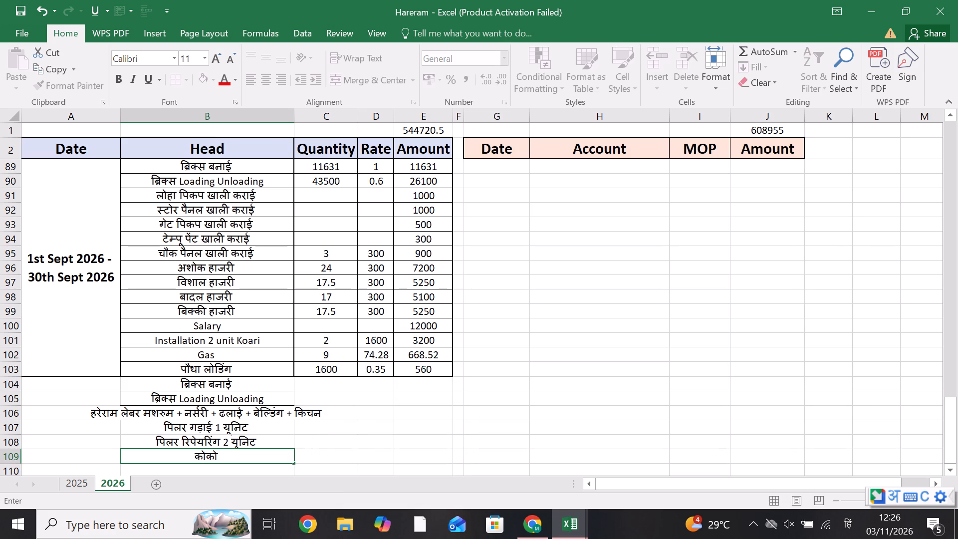
{"action": "type", "text": "pit"}
{"action": "key", "text": "space"}
{"action": "type", "text": "khali karai"}
{"action": "key", "text": "space"}
{"action": "key", "text": "Down"}
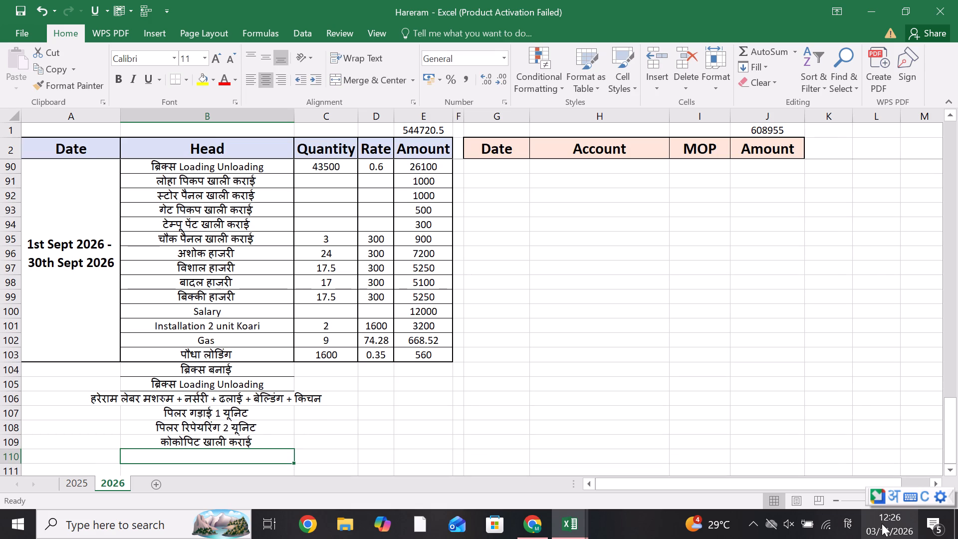
Switch the input language back to English.
{"action": "left_click", "coordinate": [852, 522]}
{"action": "left_click", "coordinate": [812, 255]}
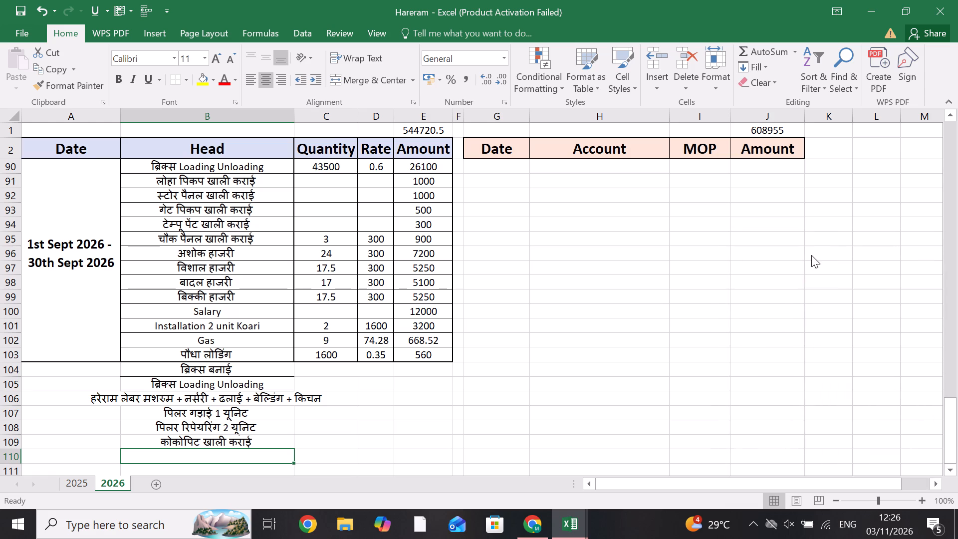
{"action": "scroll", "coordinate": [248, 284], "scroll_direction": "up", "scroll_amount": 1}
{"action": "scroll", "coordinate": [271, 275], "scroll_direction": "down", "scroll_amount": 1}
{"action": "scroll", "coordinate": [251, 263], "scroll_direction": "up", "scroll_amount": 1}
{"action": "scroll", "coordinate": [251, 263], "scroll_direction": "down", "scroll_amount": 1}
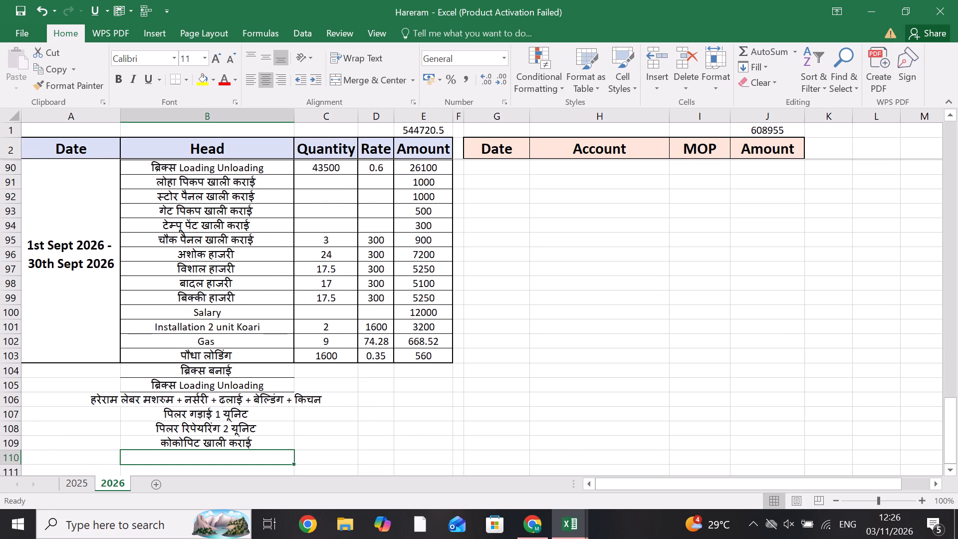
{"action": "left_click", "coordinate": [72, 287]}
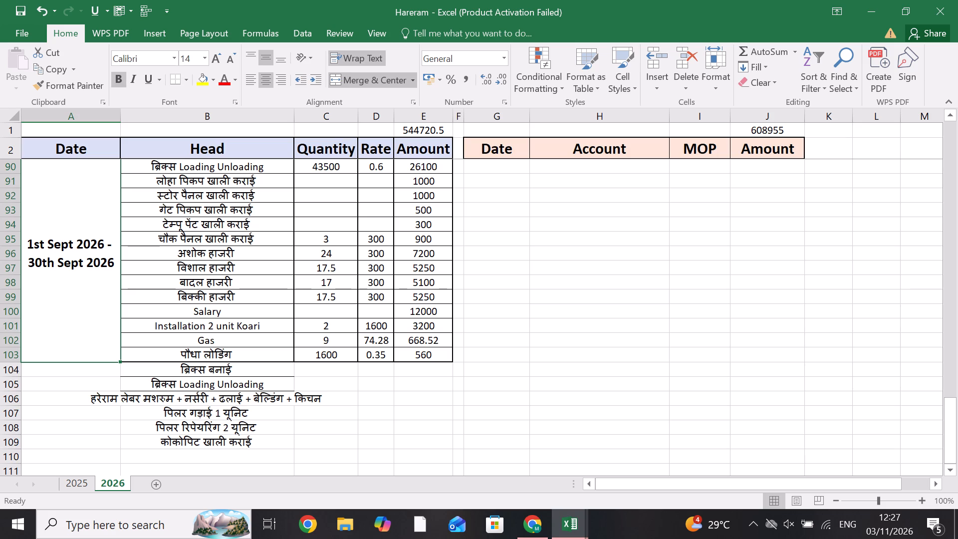
Widen the Head column slightly and wrap the text of the long हरेराम लेबर head in cell B106 onto two lines.
{"action": "double_click", "coordinate": [295, 115]}
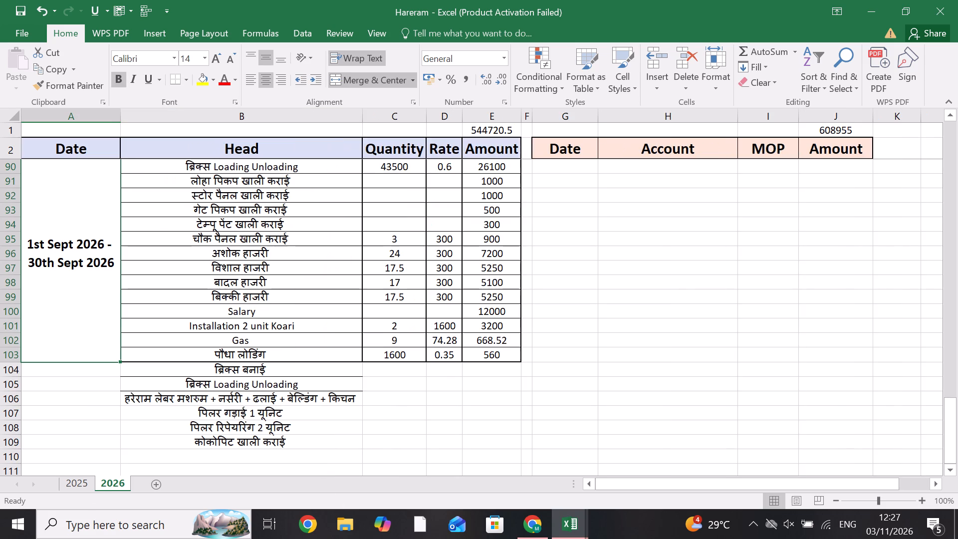
{"action": "left_click", "coordinate": [351, 401]}
{"action": "left_click_drag", "start_coordinate": [359, 119], "coordinate": [324, 119]}
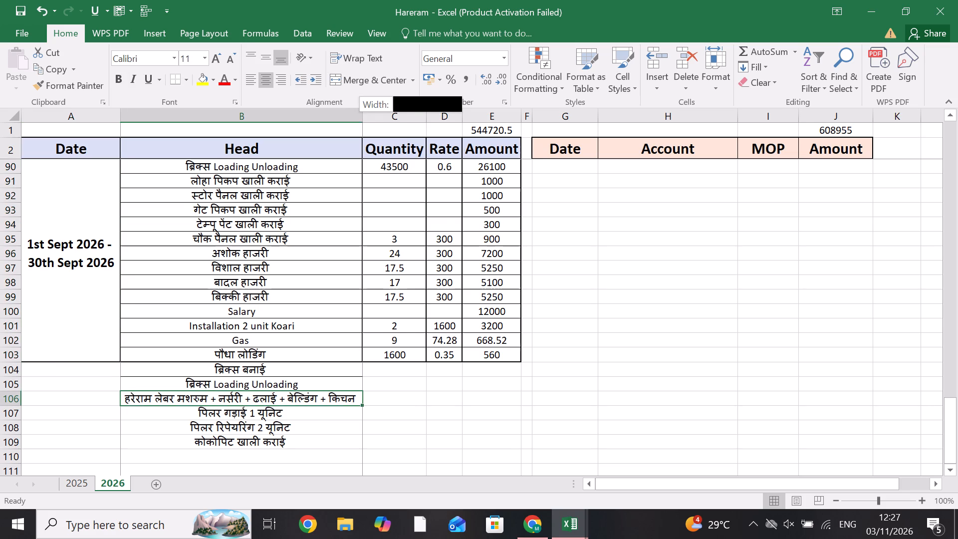
{"action": "left_click_drag", "start_coordinate": [324, 119], "coordinate": [314, 120]}
{"action": "left_click", "coordinate": [360, 61]}
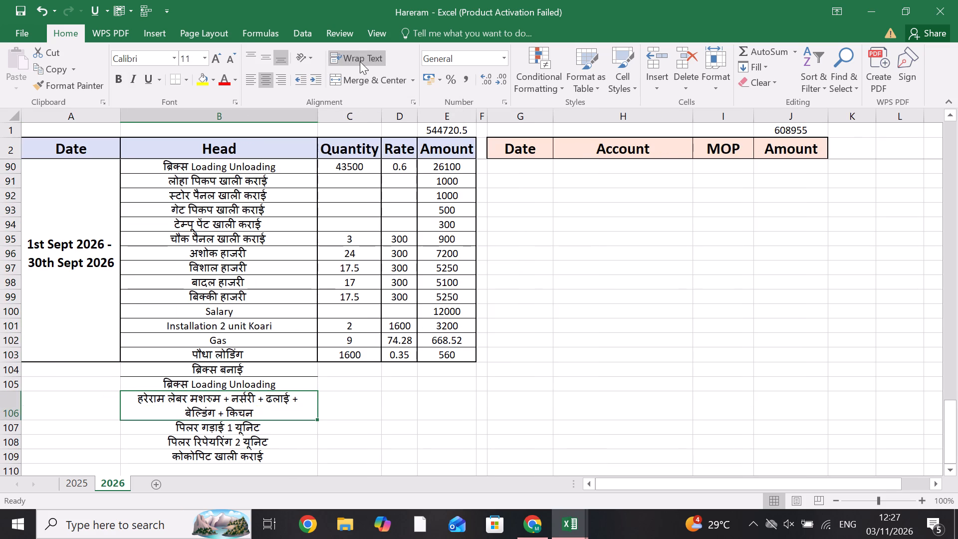
Select the new ब्रिक्स बनाई head in cell B104.
{"action": "left_click", "coordinate": [220, 368]}
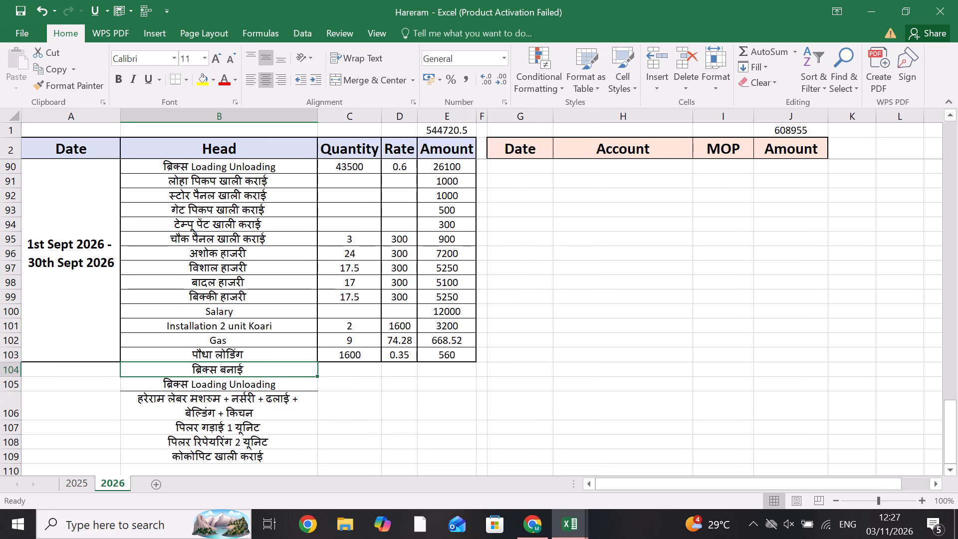
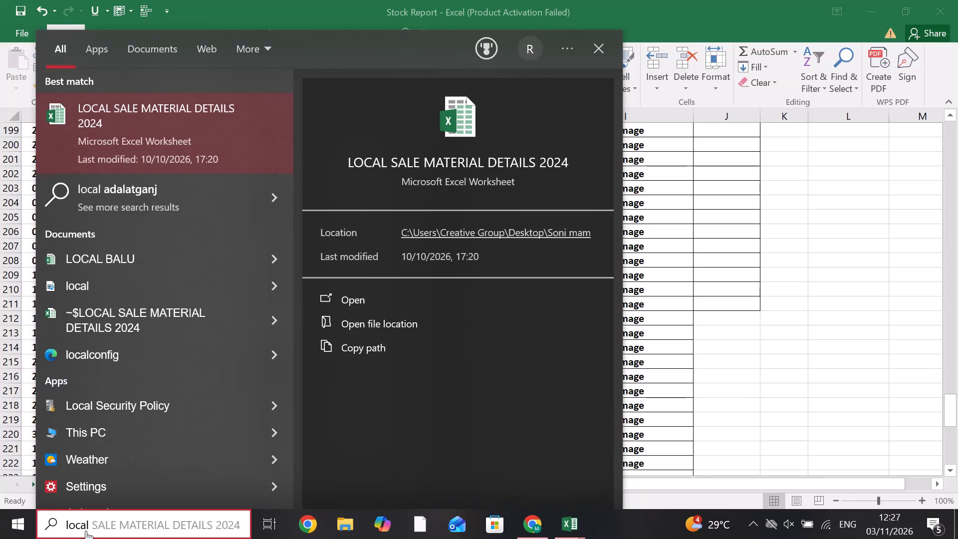
Open the LOCAL SALE MATERIAL DETAILS 2024 workbook and go to its 2026 sheet.
{"action": "left_click", "coordinate": [139, 143]}
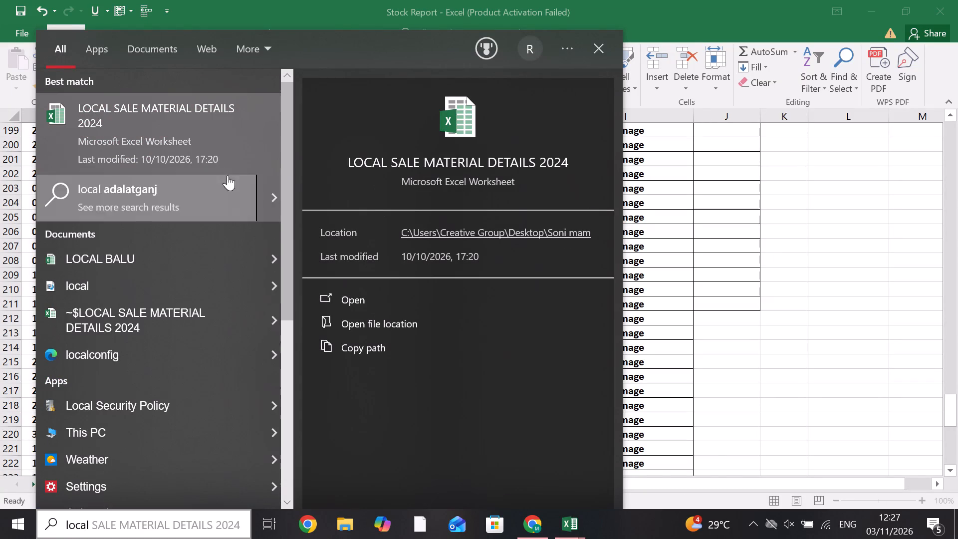
{"action": "double_click", "coordinate": [208, 144]}
{"action": "left_click", "coordinate": [879, 301]}
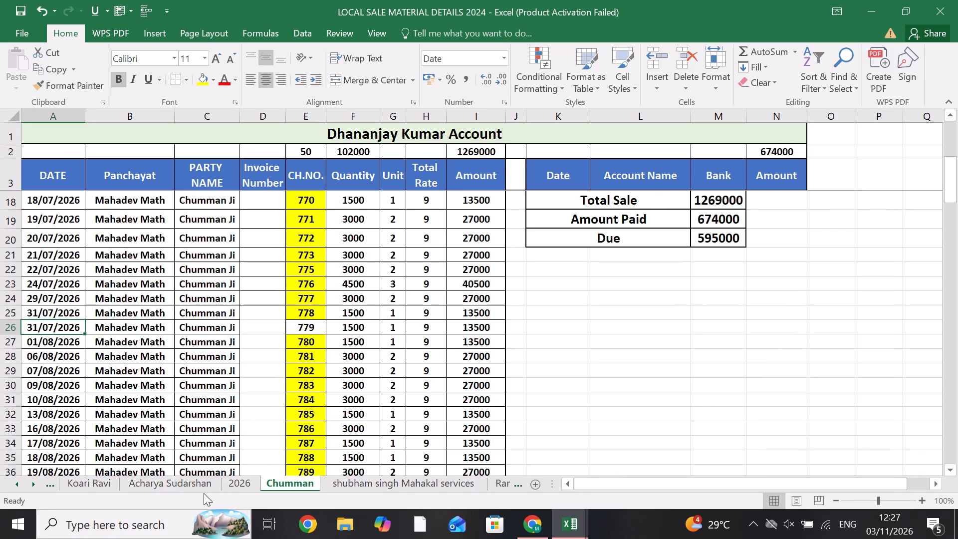
{"action": "left_click", "coordinate": [230, 489]}
{"action": "scroll", "coordinate": [229, 385], "scroll_direction": "up", "scroll_amount": 1}
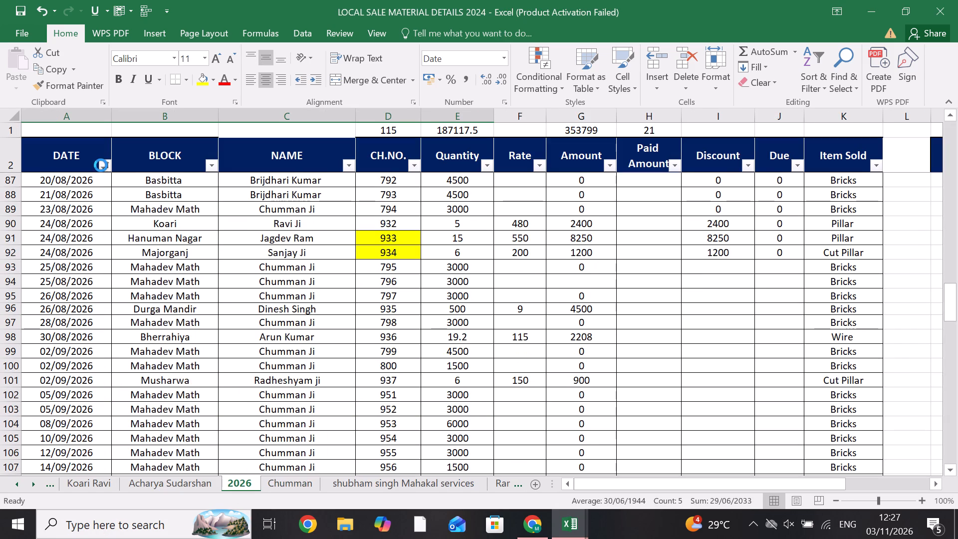
Filter the DATE column of the 2026 sheet to show only the October entries.
{"action": "left_click", "coordinate": [101, 165]}
{"action": "left_click", "coordinate": [155, 315]}
{"action": "scroll", "coordinate": [164, 339], "scroll_direction": "down", "scroll_amount": 2}
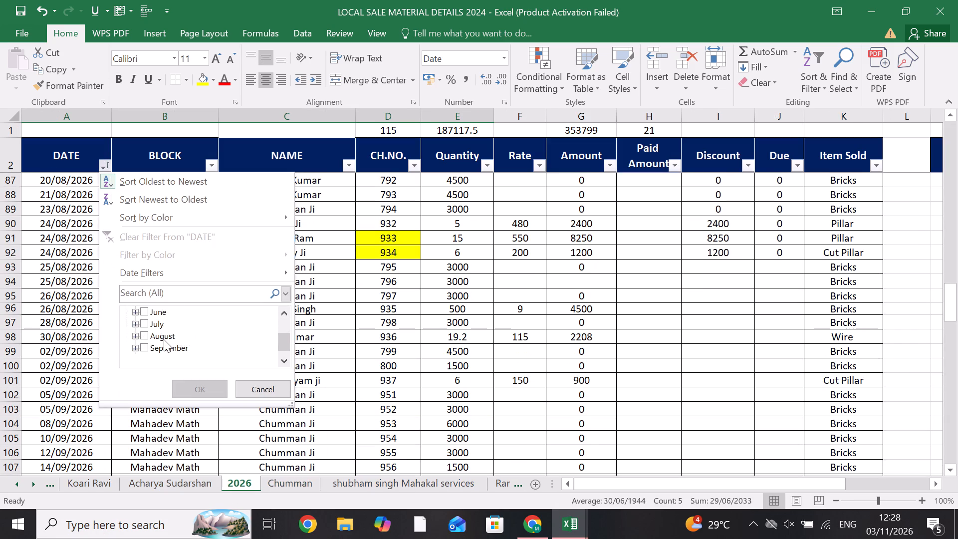
{"action": "scroll", "coordinate": [164, 339], "scroll_direction": "down", "scroll_amount": 1}
{"action": "left_click", "coordinate": [161, 348]}
{"action": "left_click", "coordinate": [187, 388]}
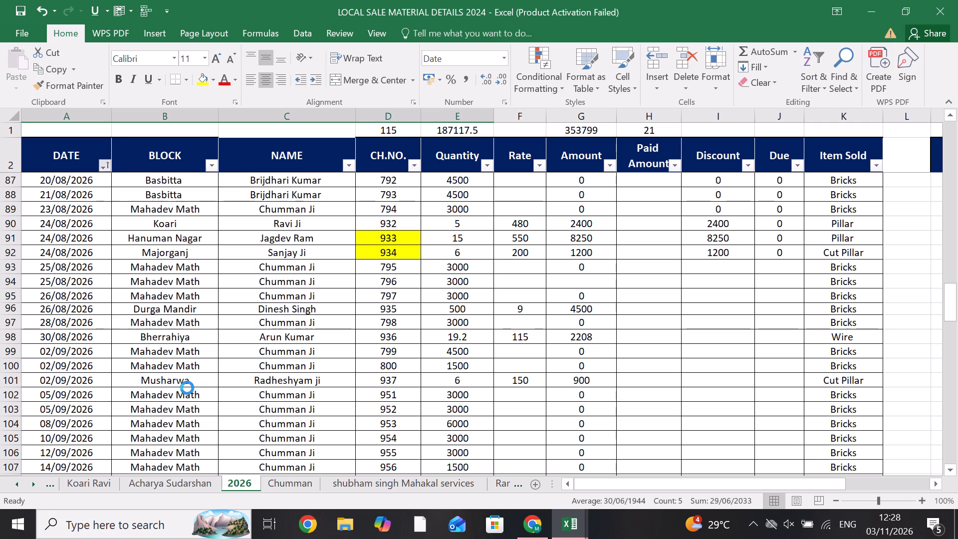
{"action": "scroll", "coordinate": [391, 429], "scroll_direction": "up", "scroll_amount": 4}
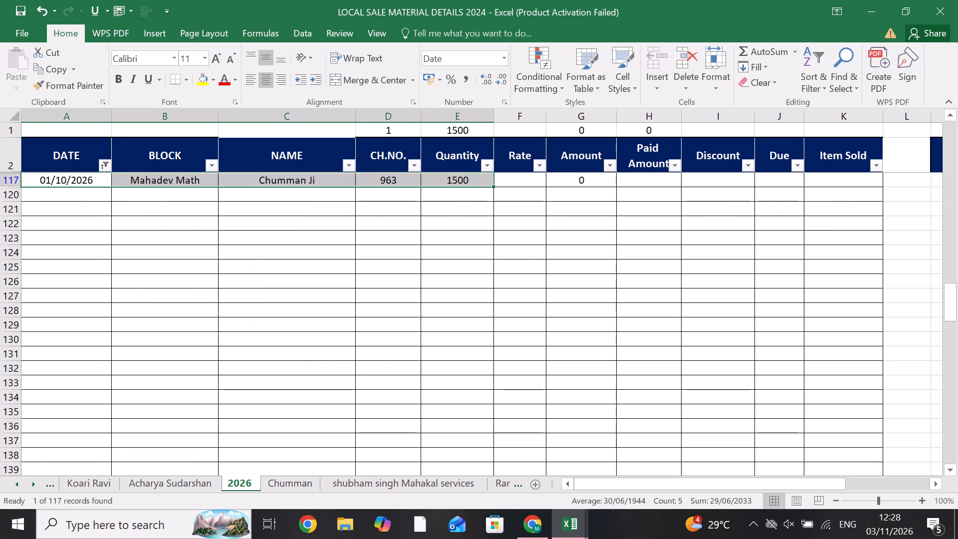
{"action": "scroll", "coordinate": [516, 224], "scroll_direction": "up", "scroll_amount": 1}
Reset the DATE filter to include all dates and look through the sheet's sales entries.
{"action": "left_click", "coordinate": [101, 165]}
{"action": "left_click", "coordinate": [147, 310]}
{"action": "left_click", "coordinate": [202, 379]}
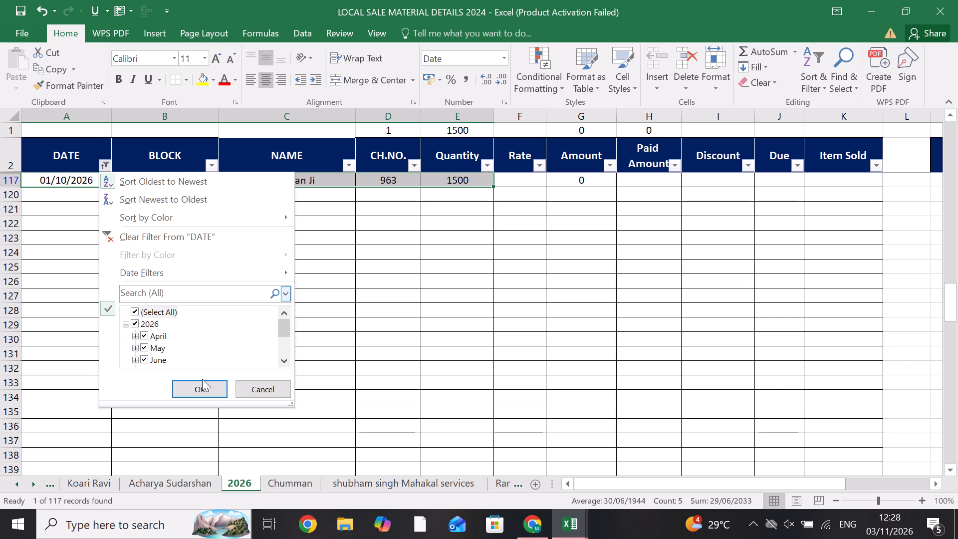
{"action": "left_click", "coordinate": [202, 383]}
{"action": "scroll", "coordinate": [211, 357], "scroll_direction": "down", "scroll_amount": 2}
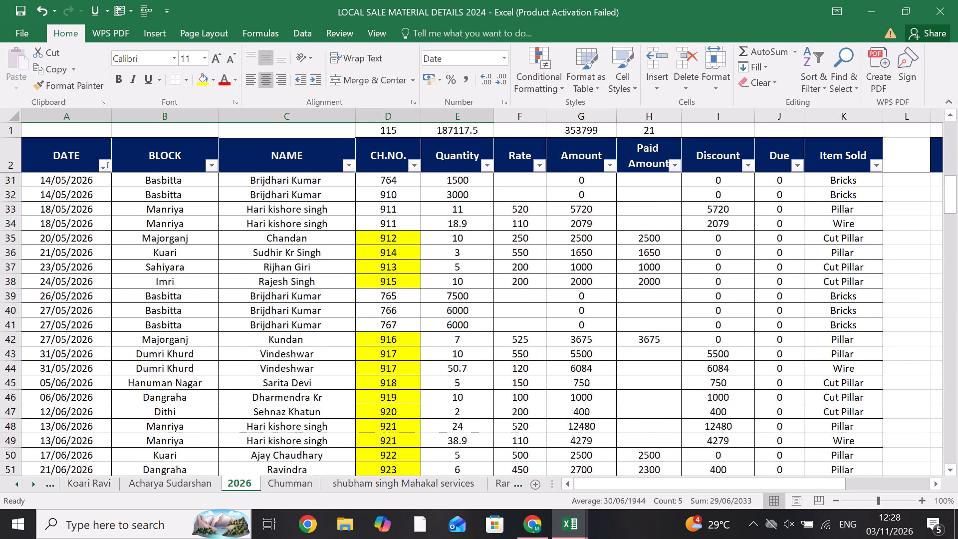
{"action": "scroll", "coordinate": [217, 348], "scroll_direction": "down", "scroll_amount": 9}
{"action": "scroll", "coordinate": [220, 338], "scroll_direction": "up", "scroll_amount": 3}
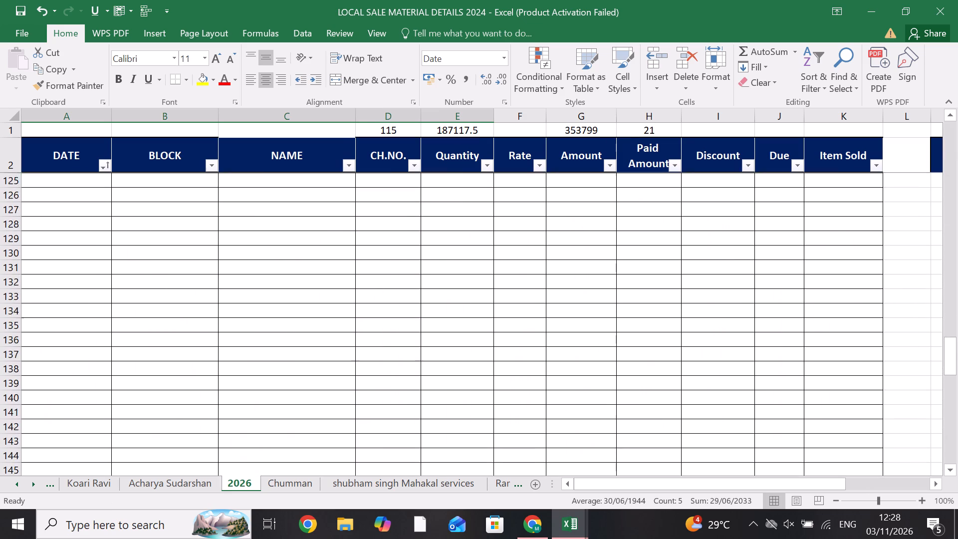